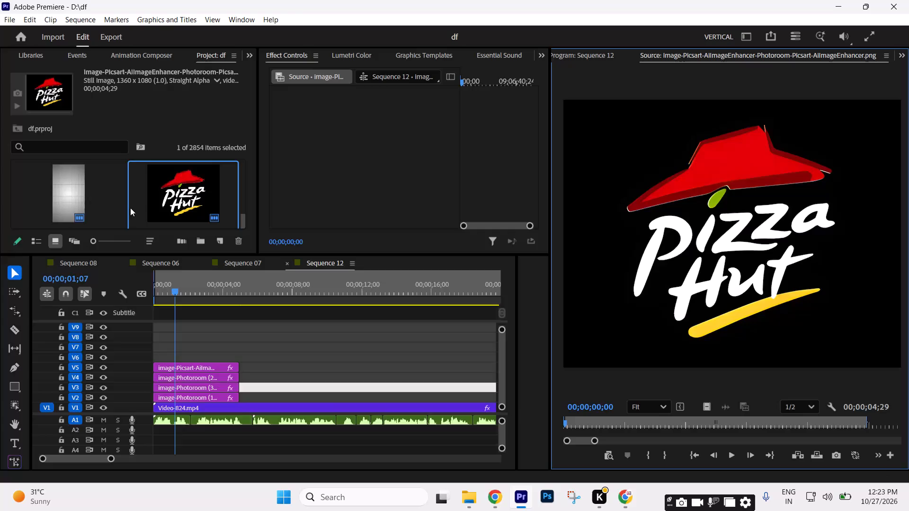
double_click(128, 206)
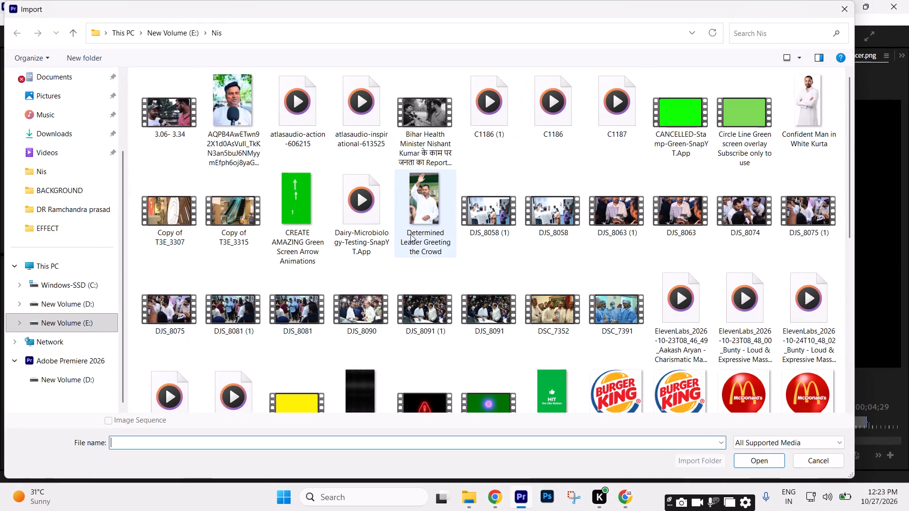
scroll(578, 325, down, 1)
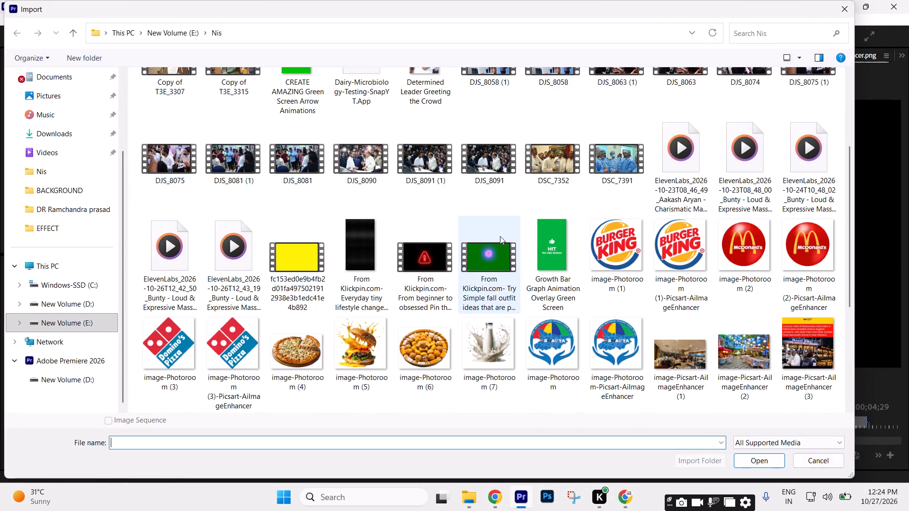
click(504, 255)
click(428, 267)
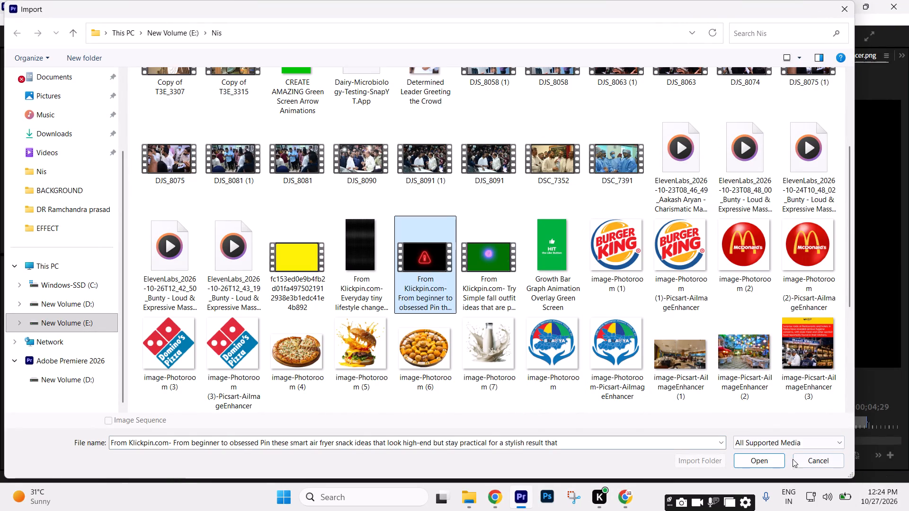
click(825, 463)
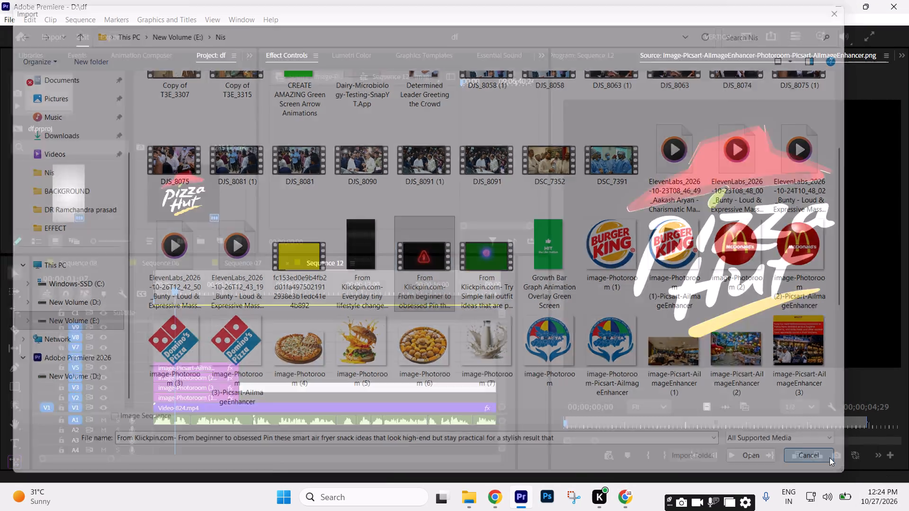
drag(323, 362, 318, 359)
Import the Warning-green-screen-SnapYT.App video from the Nis folder into the project.
double_click(128, 205)
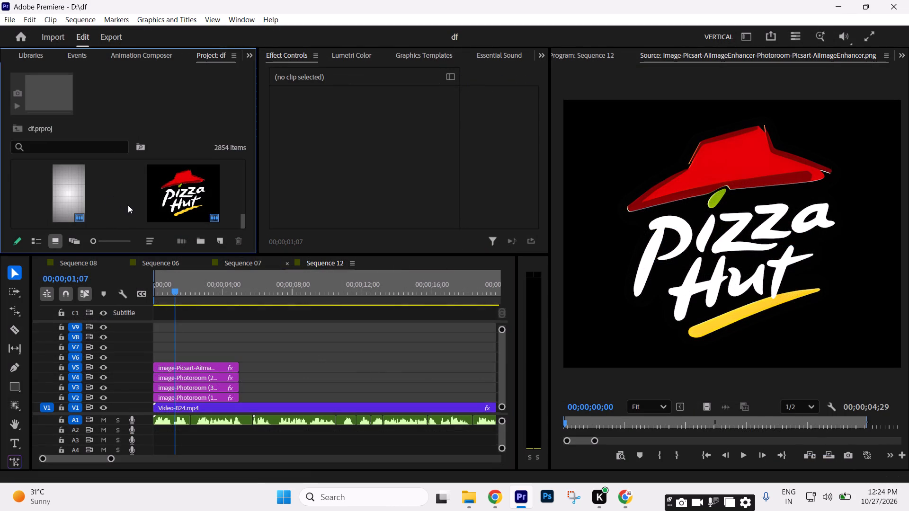
click(665, 129)
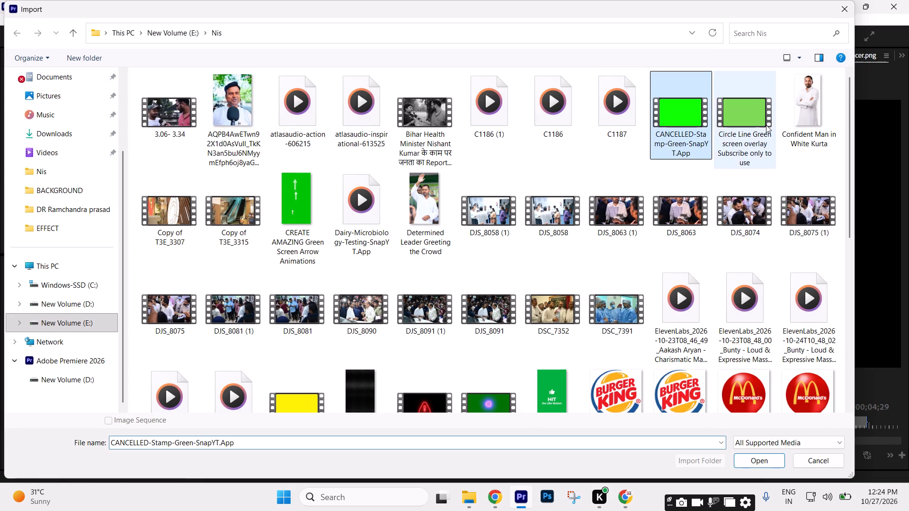
click(767, 124)
scroll(284, 228, down, 2)
scroll(454, 272, down, 2)
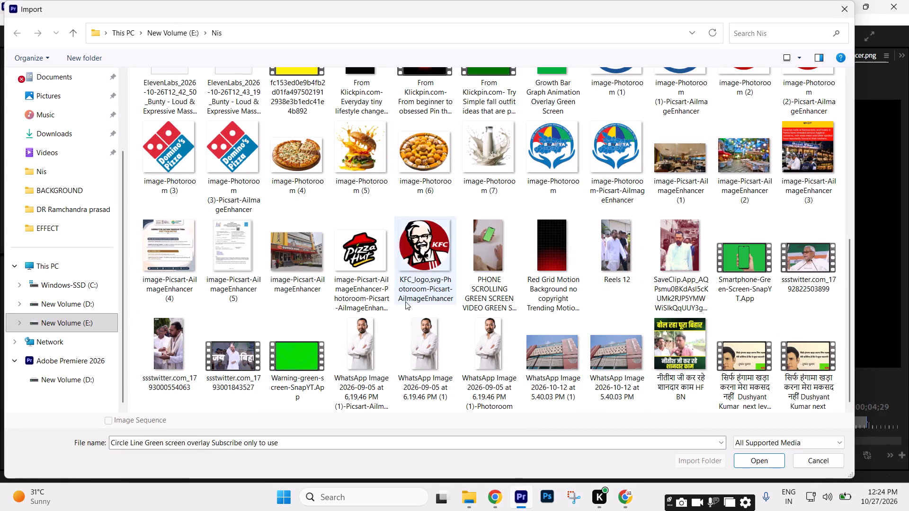
click(295, 354)
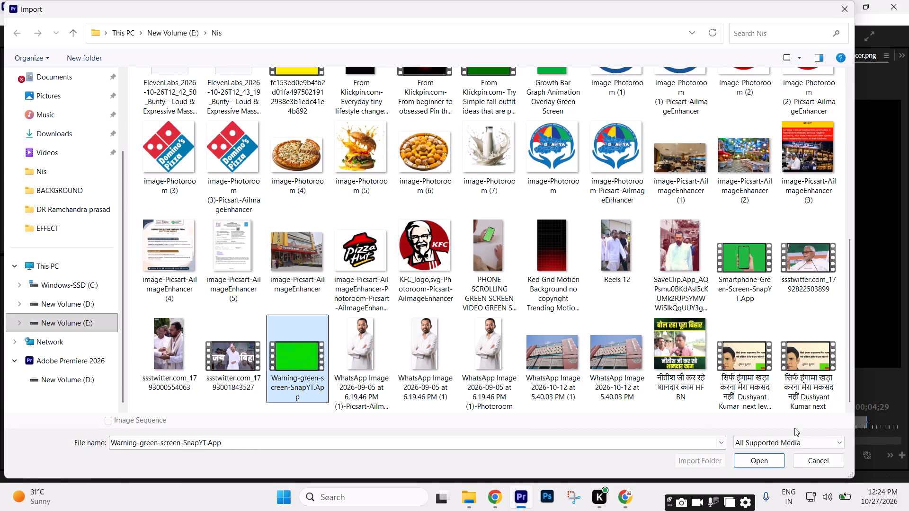
click(764, 460)
Place the warning green-screen clip on track V3 at about 8 seconds, in the empty area after the logo clips.
click(75, 192)
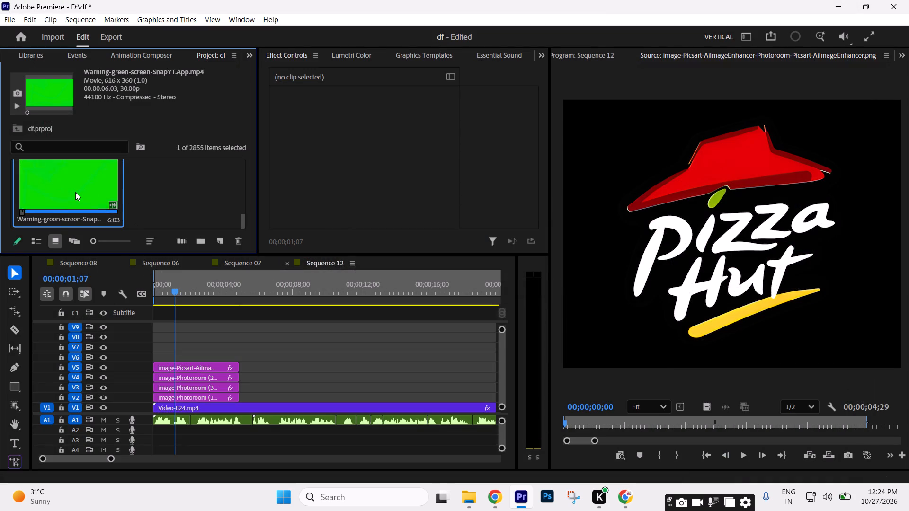
drag(57, 186, 289, 385)
click(307, 381)
click(317, 384)
Unlink the warning clip's audio from its video and delete the audio part on A3.
key(ctrl+l)
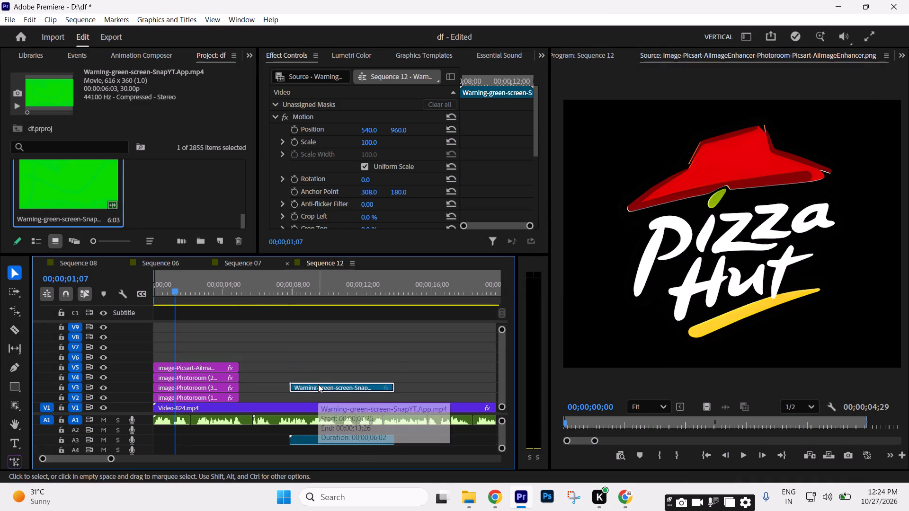
click(345, 447)
click(346, 443)
key(Delete)
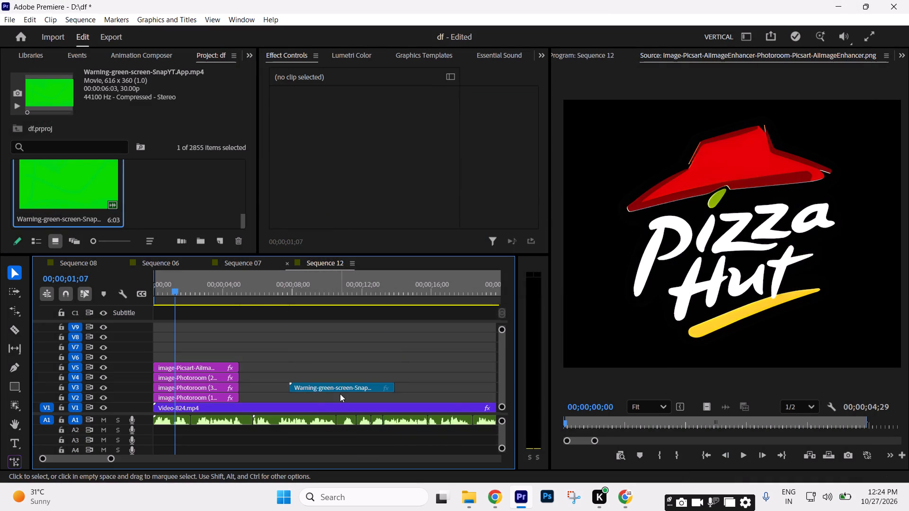
Move the warning clip to track V6 at the start of the sequence, above the logo clips, and play it through.
drag(338, 390, 192, 361)
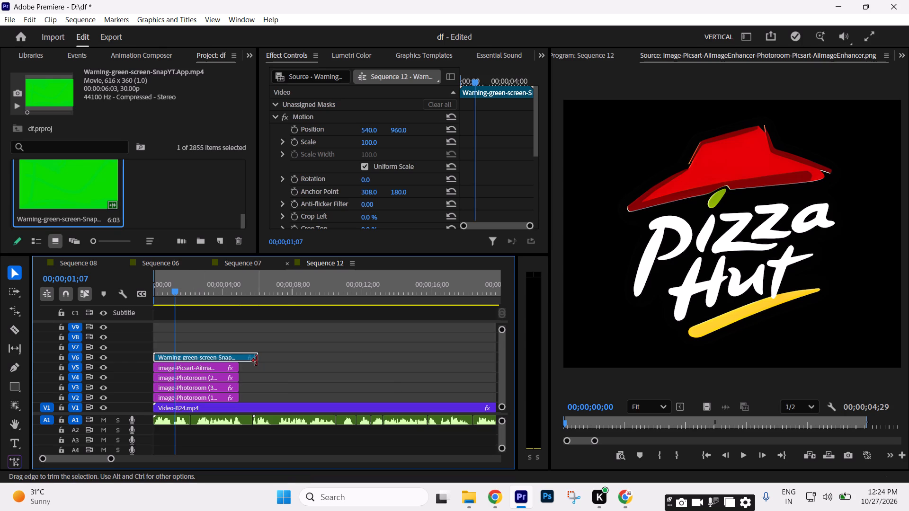
key(space)
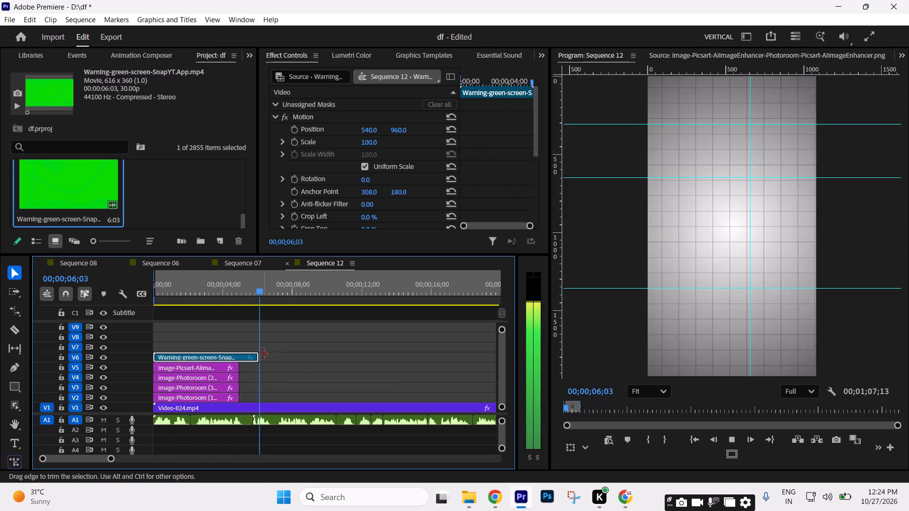
key(space)
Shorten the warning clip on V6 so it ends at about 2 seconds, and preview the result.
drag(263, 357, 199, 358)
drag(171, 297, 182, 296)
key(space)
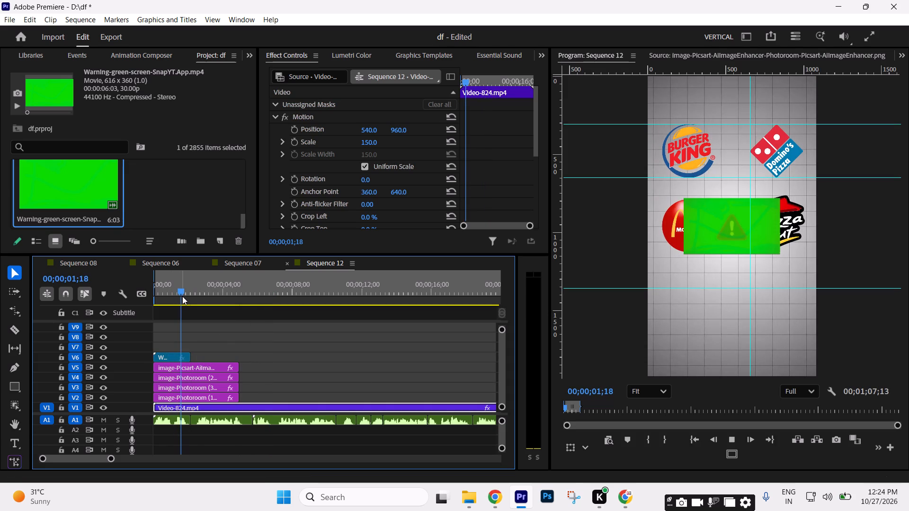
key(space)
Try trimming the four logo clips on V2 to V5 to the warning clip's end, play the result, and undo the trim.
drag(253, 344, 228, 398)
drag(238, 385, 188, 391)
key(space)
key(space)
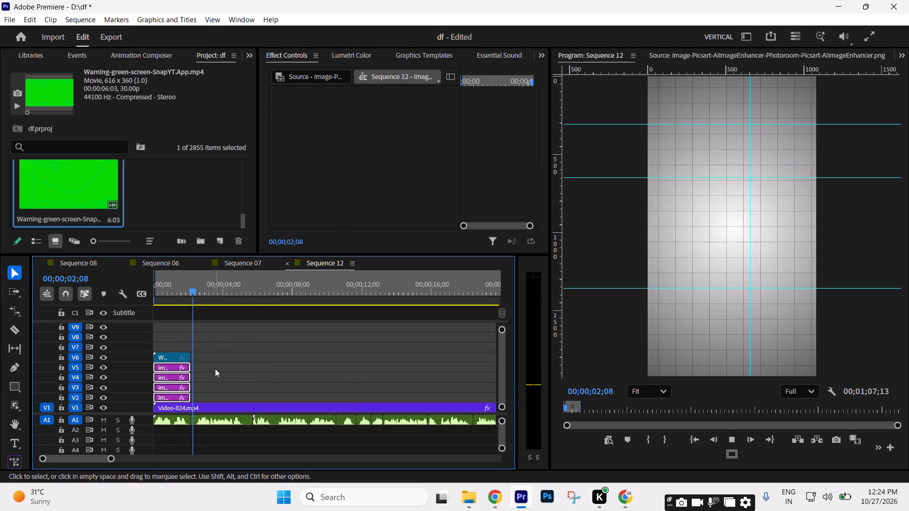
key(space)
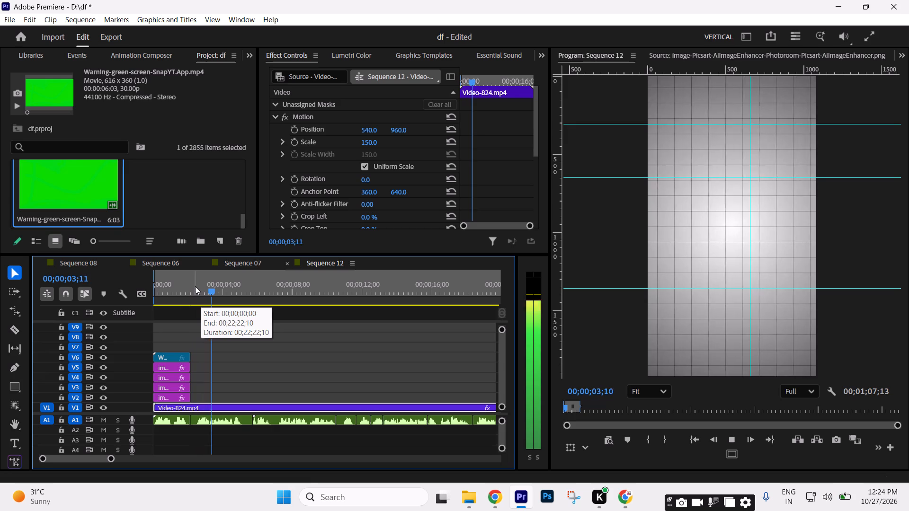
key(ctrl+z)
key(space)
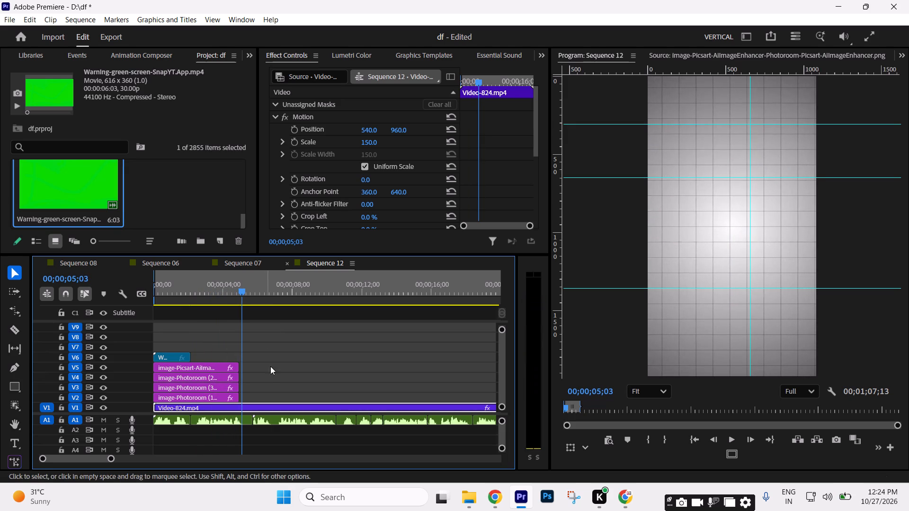
Extend the four logo clips on V2 to V5 to the audio cut just before 6 seconds.
key(space)
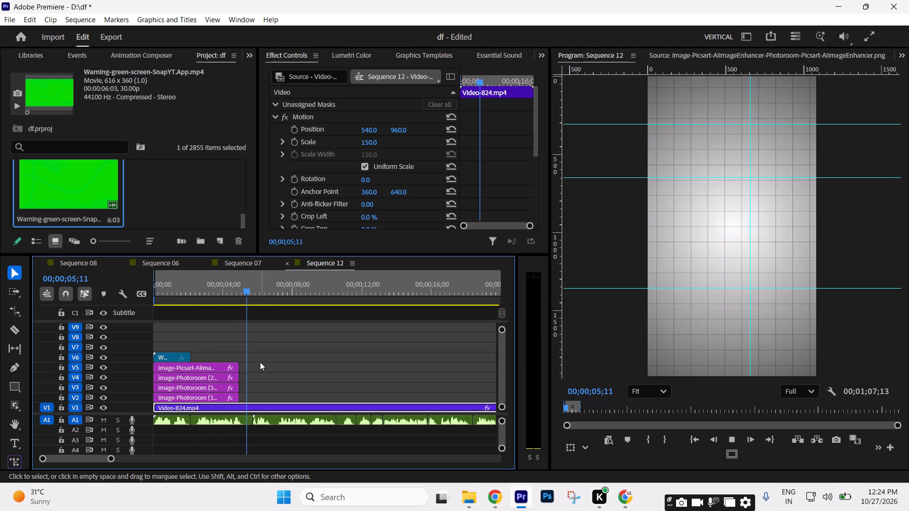
key(space)
drag(232, 297, 221, 300)
drag(261, 331, 229, 398)
drag(239, 395, 250, 394)
click(297, 379)
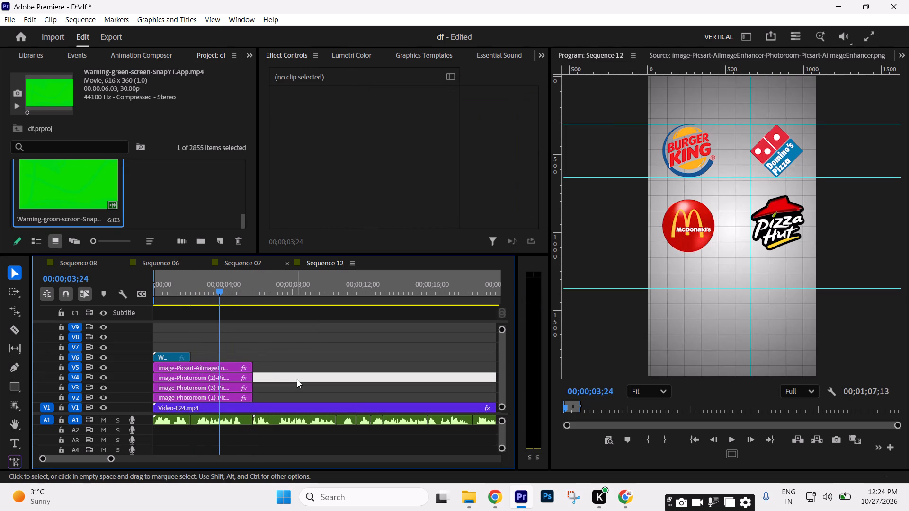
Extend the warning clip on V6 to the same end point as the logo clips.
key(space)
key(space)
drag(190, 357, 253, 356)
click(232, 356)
Trim the end of the warning clip on V6 back to 00;00;03;24.
drag(219, 290, 173, 297)
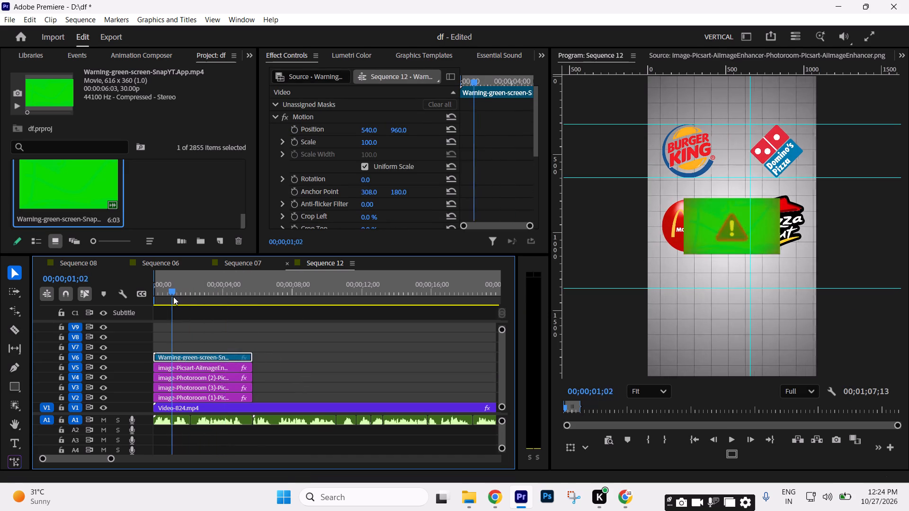
drag(173, 297, 222, 303)
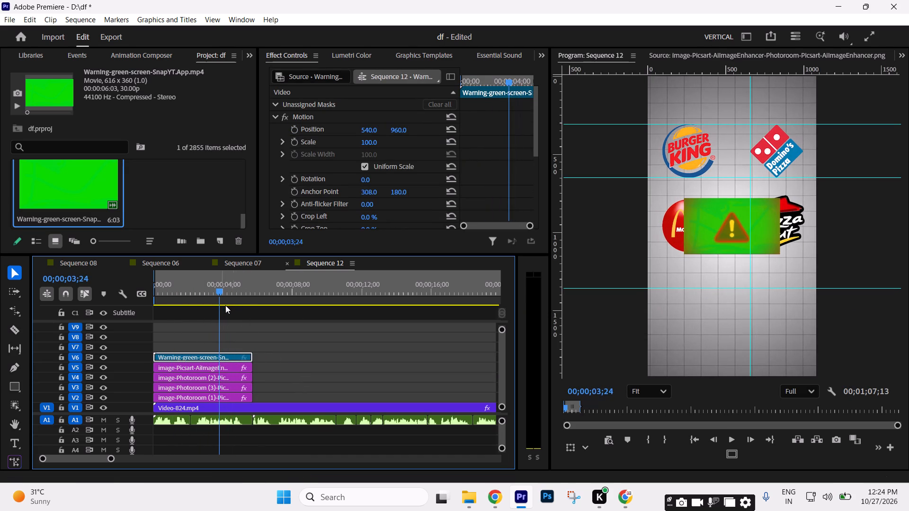
drag(252, 355, 219, 352)
Shift the warning clip on V6 so that it starts at 00;00;01;02, once the logos have appeared.
drag(205, 296, 155, 301)
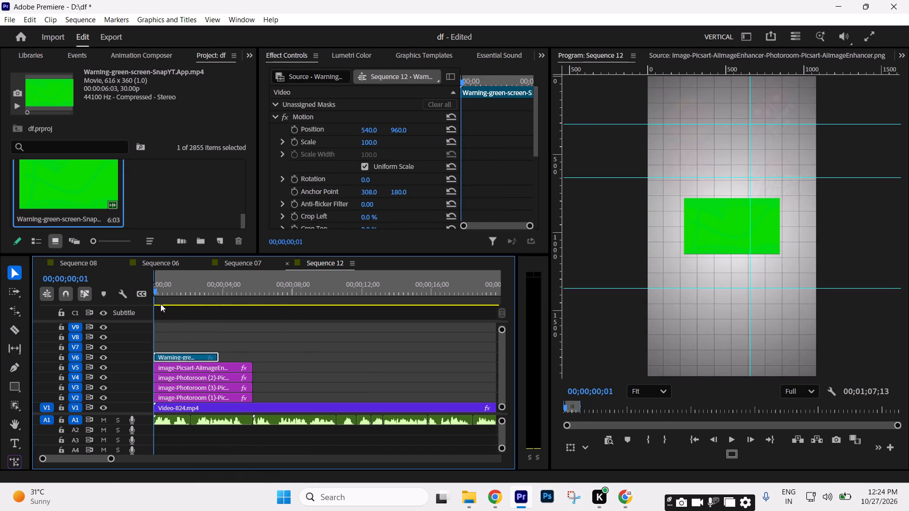
drag(164, 296, 168, 295)
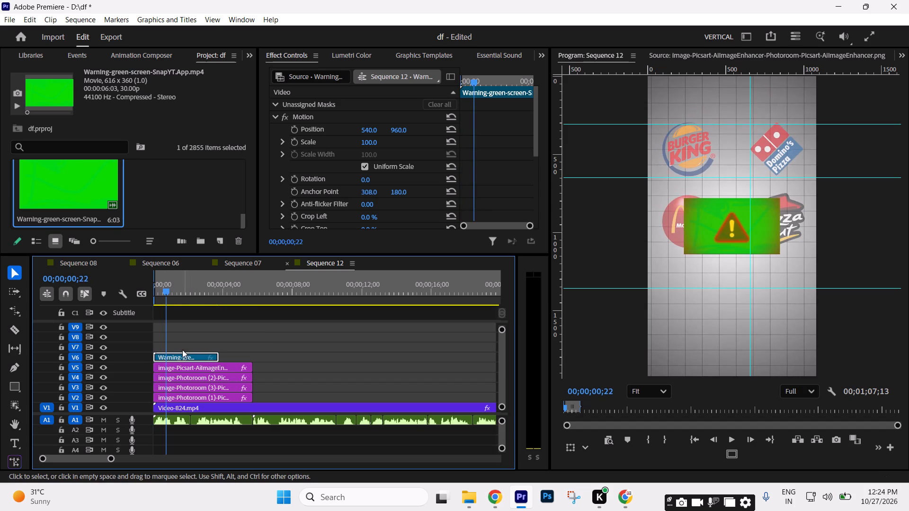
key(space)
key(space)
drag(180, 354, 196, 355)
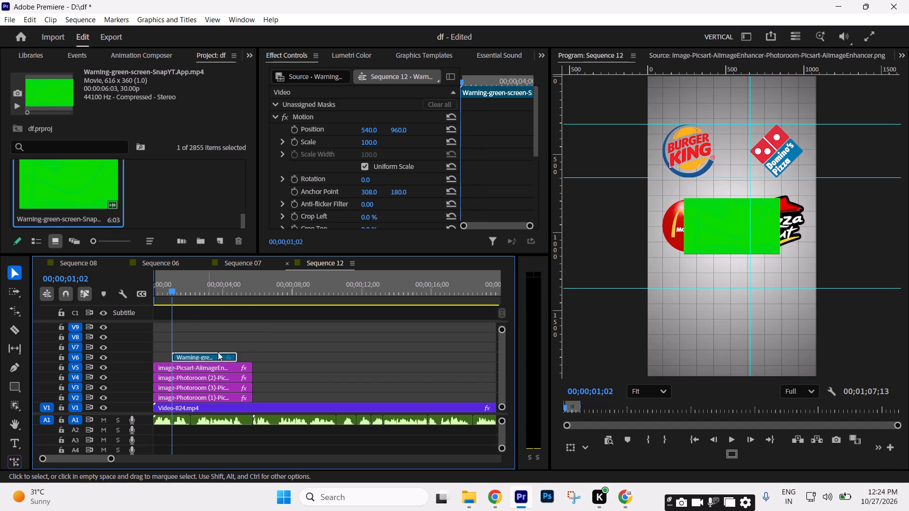
Find the Ultra Key effect and apply it to the warning clip on V6.
click(208, 360)
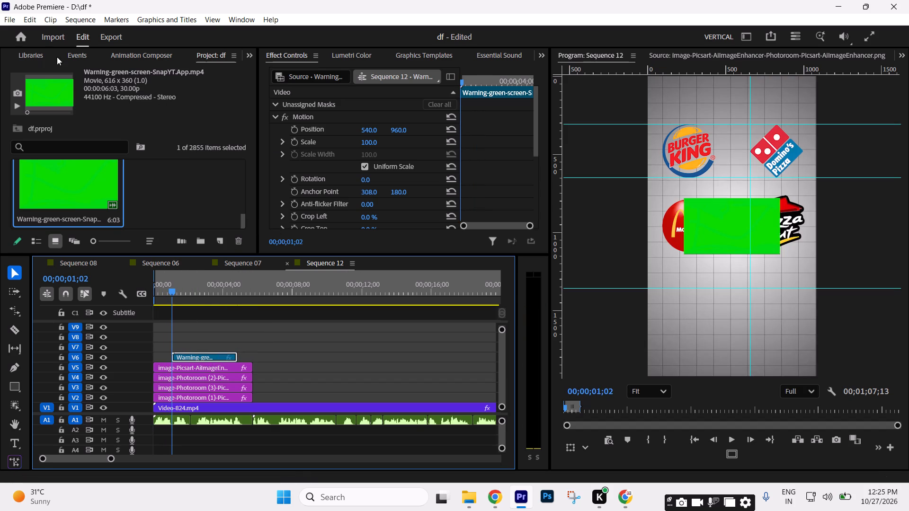
drag(253, 60, 253, 71)
click(48, 70)
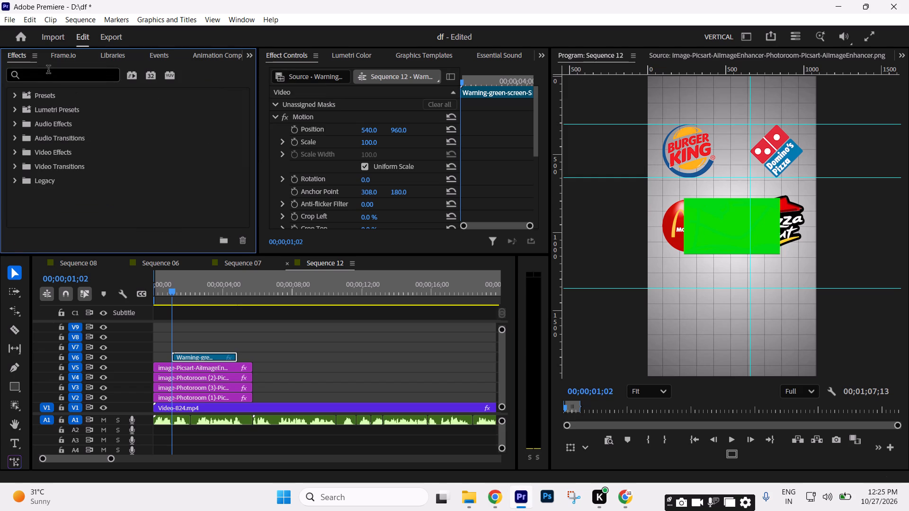
text(ultra)
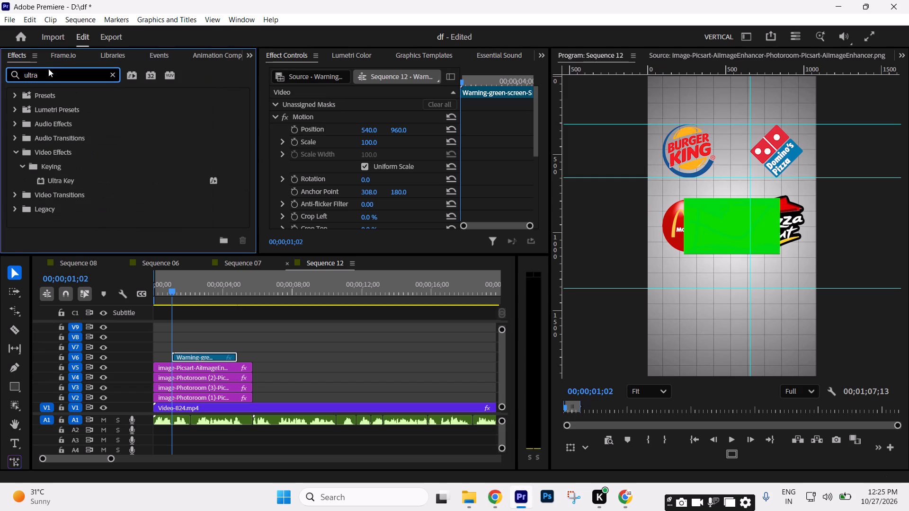
drag(68, 177, 210, 354)
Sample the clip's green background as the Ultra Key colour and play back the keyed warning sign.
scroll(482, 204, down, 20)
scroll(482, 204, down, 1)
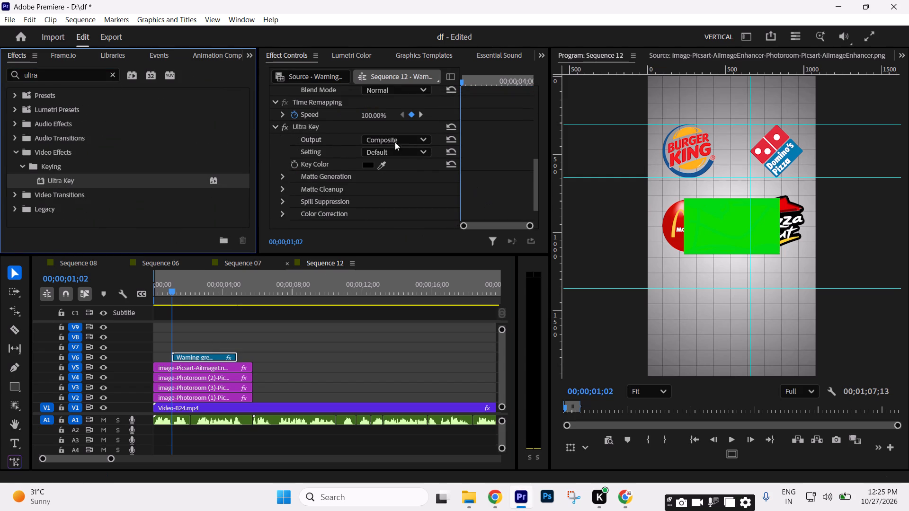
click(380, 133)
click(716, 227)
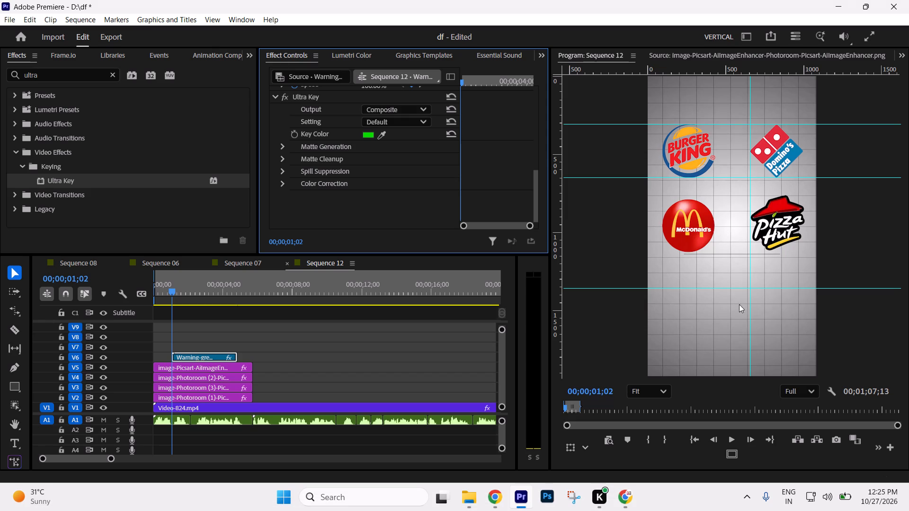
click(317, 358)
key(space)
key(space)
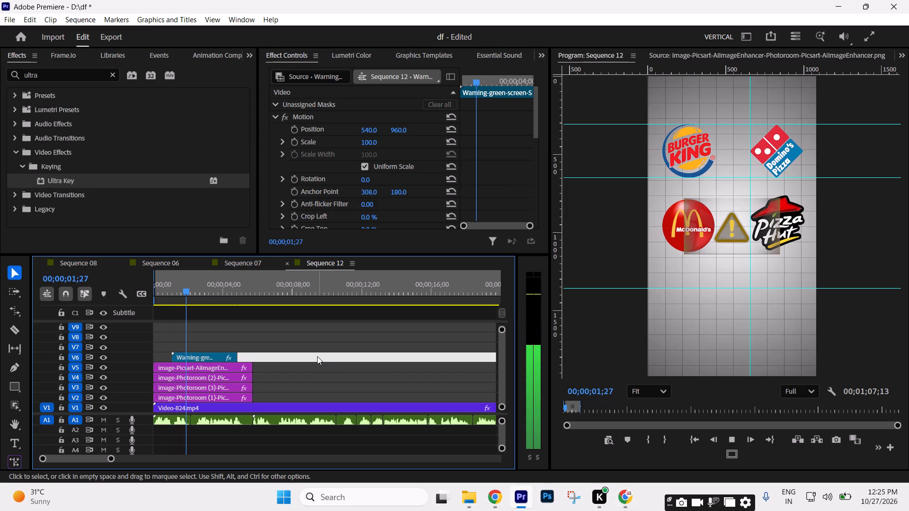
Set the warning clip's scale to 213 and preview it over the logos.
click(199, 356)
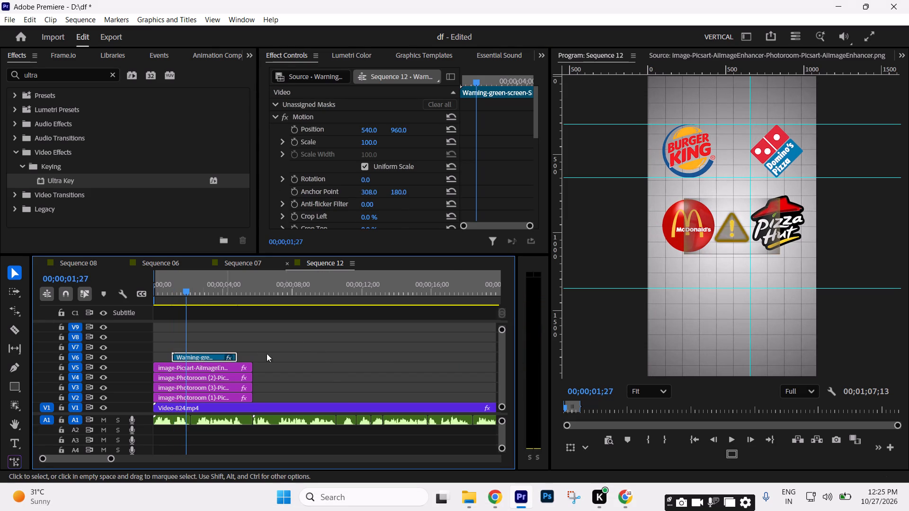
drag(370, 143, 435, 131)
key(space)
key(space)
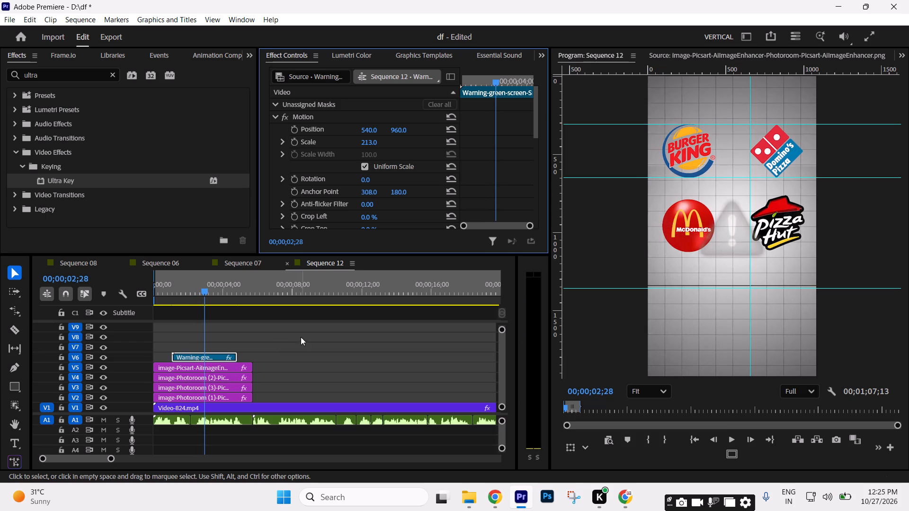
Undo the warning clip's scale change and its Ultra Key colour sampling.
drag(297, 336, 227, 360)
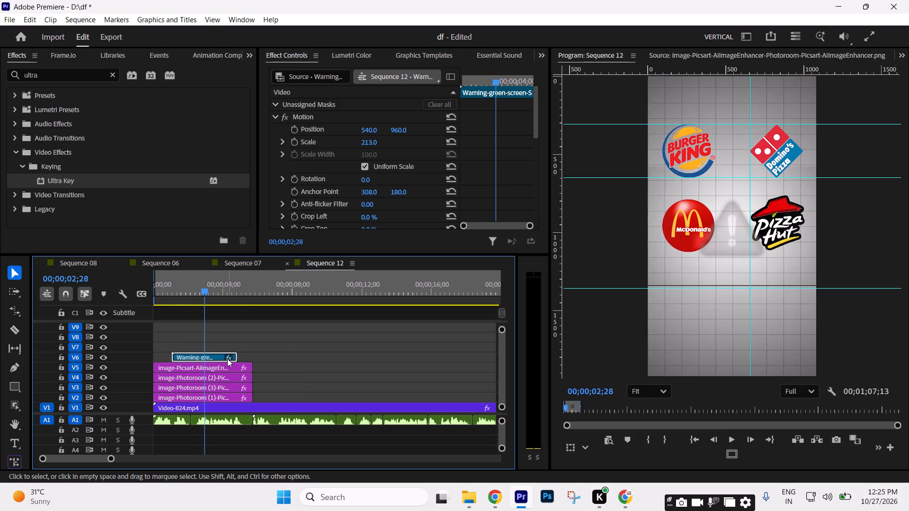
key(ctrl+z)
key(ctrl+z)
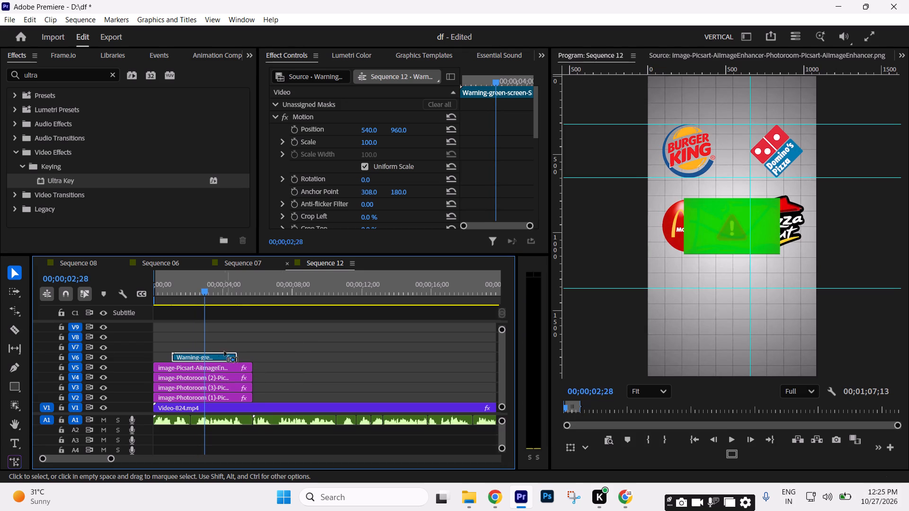
Import the red neon warning-sign video "From Klickpin.com- From beginner to obsessed Pin" from the Nis folder into the project.
drag(205, 292, 195, 290)
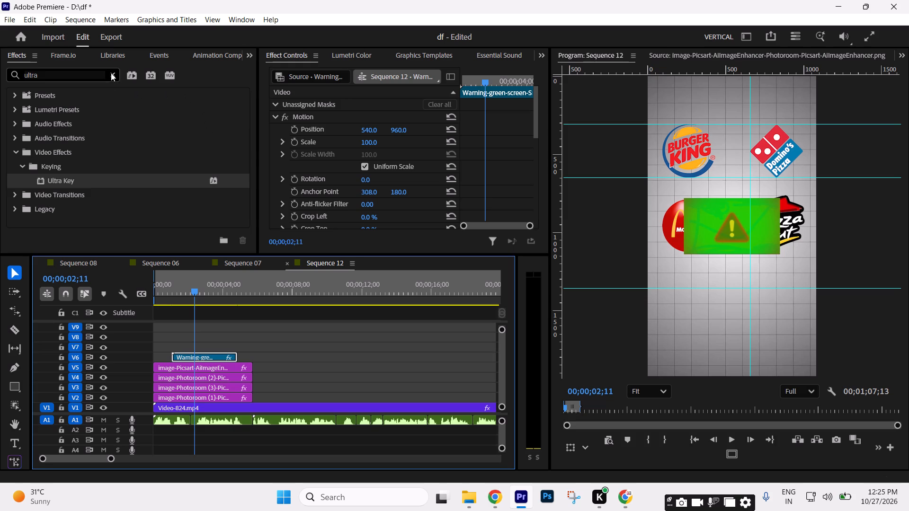
click(111, 73)
drag(246, 54, 259, 72)
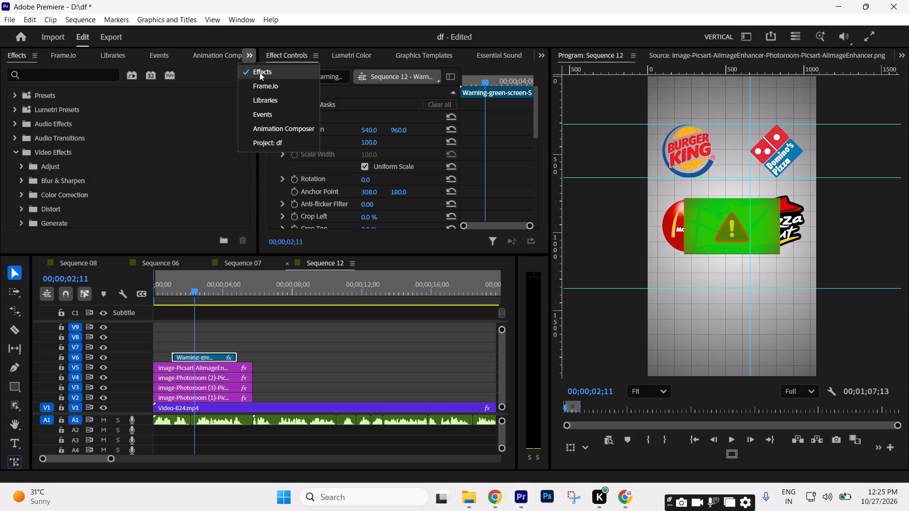
drag(259, 72, 273, 139)
click(200, 192)
scroll(174, 201, up, 1)
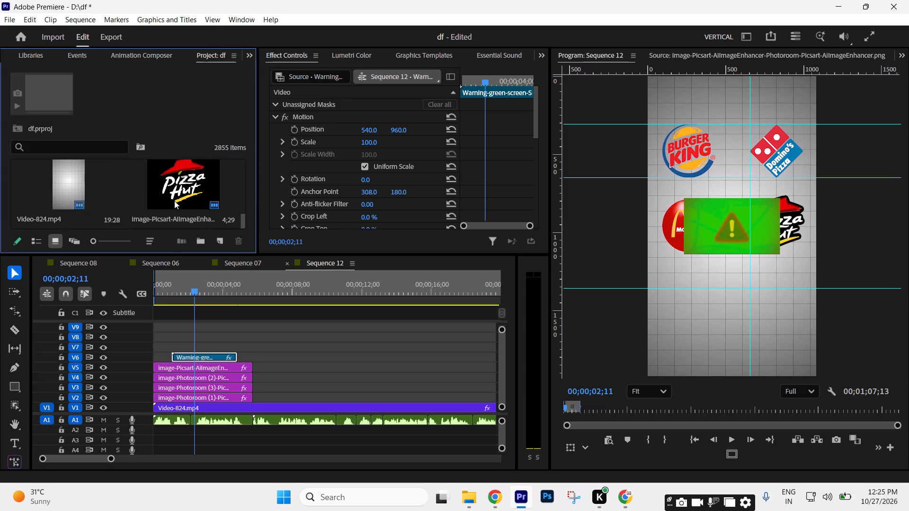
scroll(172, 194, down, 1)
double_click(170, 196)
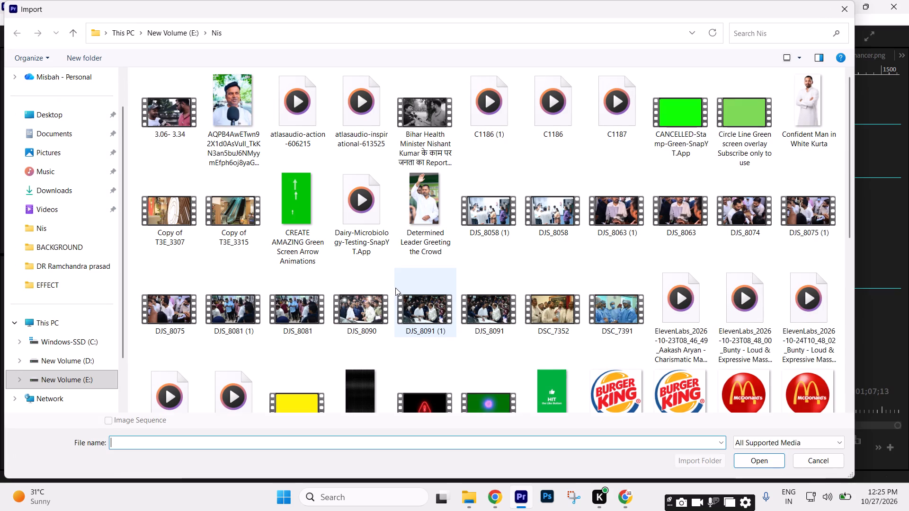
scroll(401, 396, down, 1)
click(419, 255)
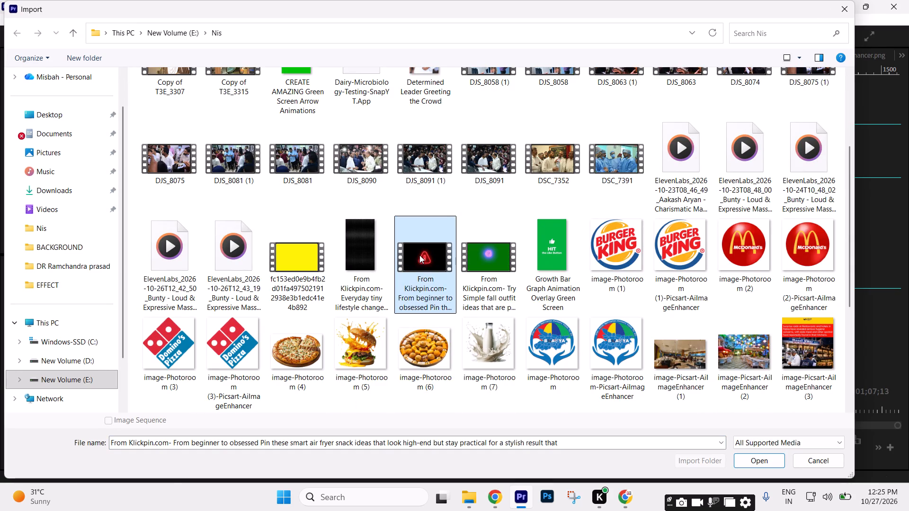
key(Return)
Place the imported neon warning clip on V4 in Sequence 12, in the empty area after the logo clips.
drag(175, 204, 306, 376)
click(355, 376)
drag(291, 291, 385, 300)
Delete the green-screen warning clip from V6.
click(220, 357)
key(Delete)
Move the neon warning clip to V6 so it starts at about 00;00;00;29 over the logos, and play it back.
drag(328, 379, 210, 359)
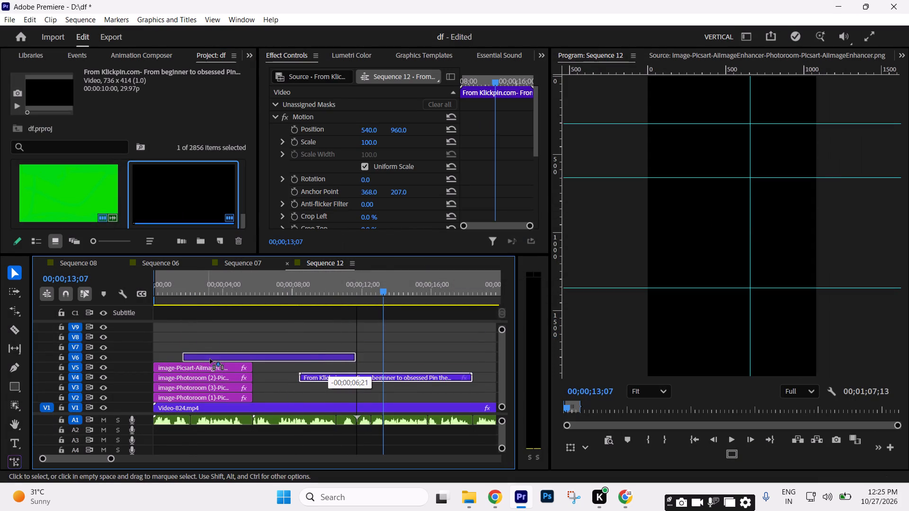
drag(210, 359, 212, 359)
click(167, 291)
key(space)
key(space)
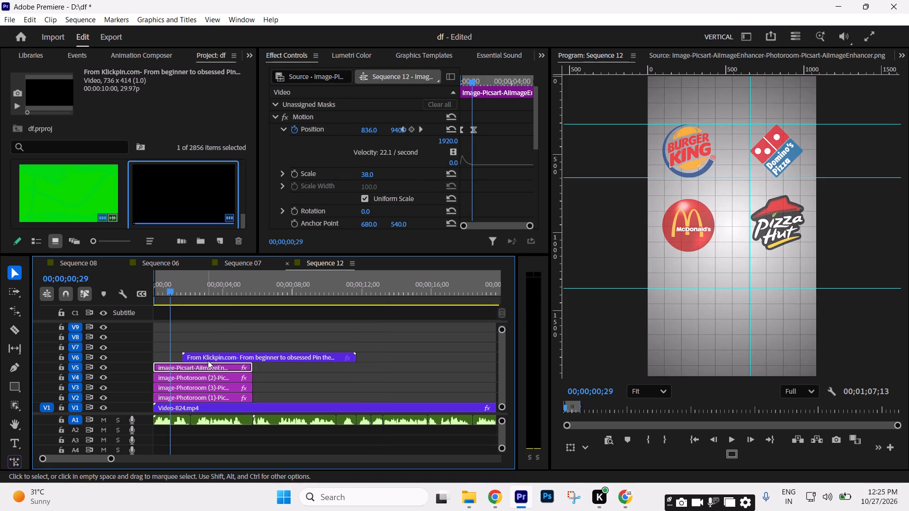
drag(216, 356, 204, 356)
key(space)
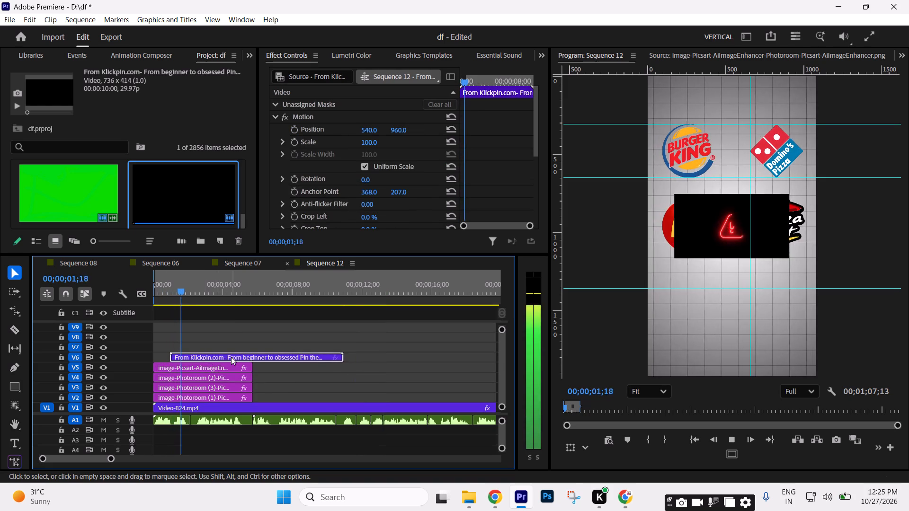
key(space)
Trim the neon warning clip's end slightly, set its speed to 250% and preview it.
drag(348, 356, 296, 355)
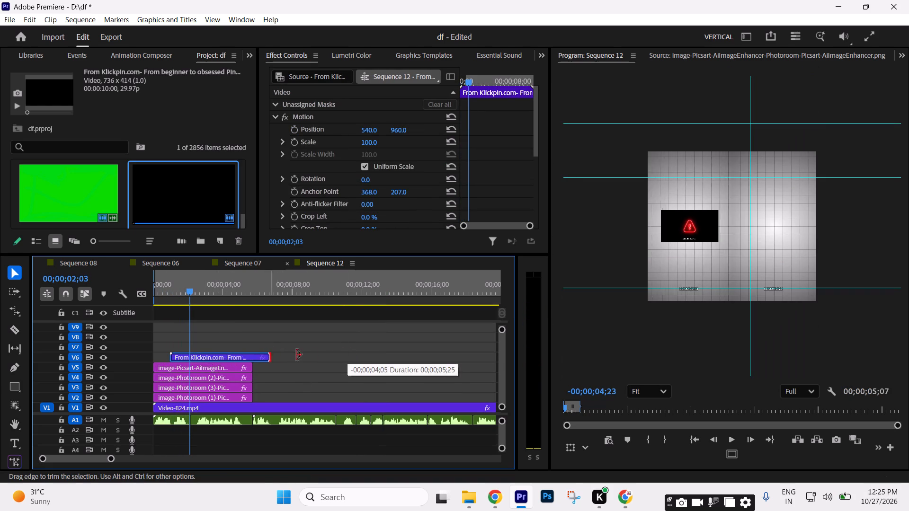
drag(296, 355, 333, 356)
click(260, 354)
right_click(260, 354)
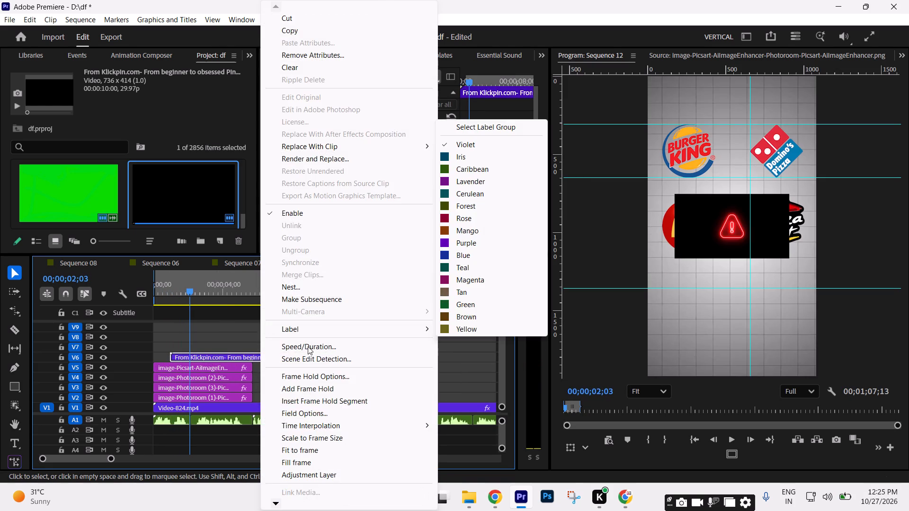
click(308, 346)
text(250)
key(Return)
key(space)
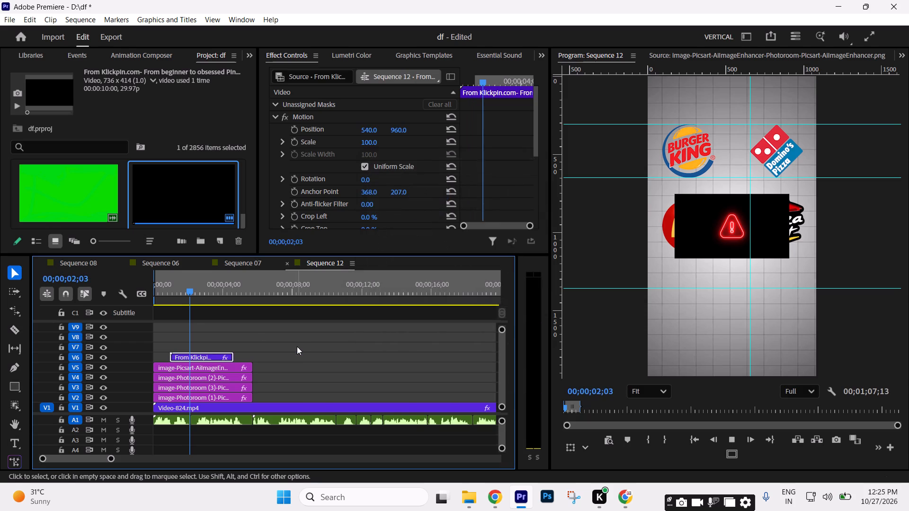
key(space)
Set the neon warning clip's speed to 200% and play it back.
key(ctrl+r)
text(200)
key(Return)
key(space)
key(space)
Adjust the neon warning clip's end to line up with the end of the logo clips and preview it.
drag(256, 355, 261, 356)
key(space)
key(space)
Set the neon warning clip's vertical position to 723 and its scale to 231.
click(223, 356)
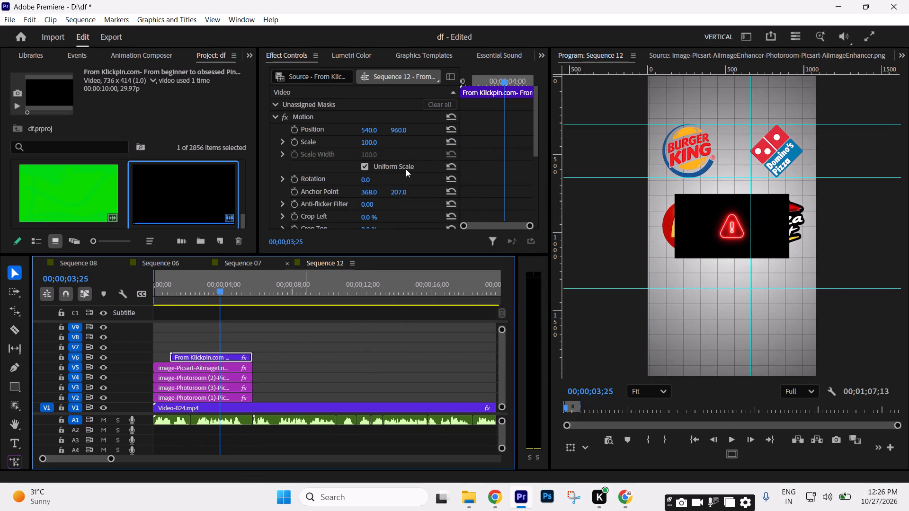
drag(397, 128, 384, 267)
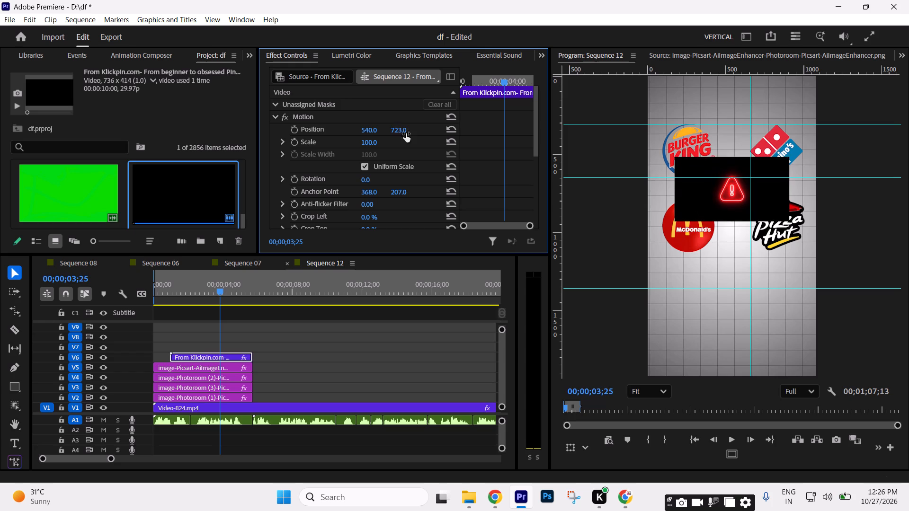
drag(373, 144, 441, 142)
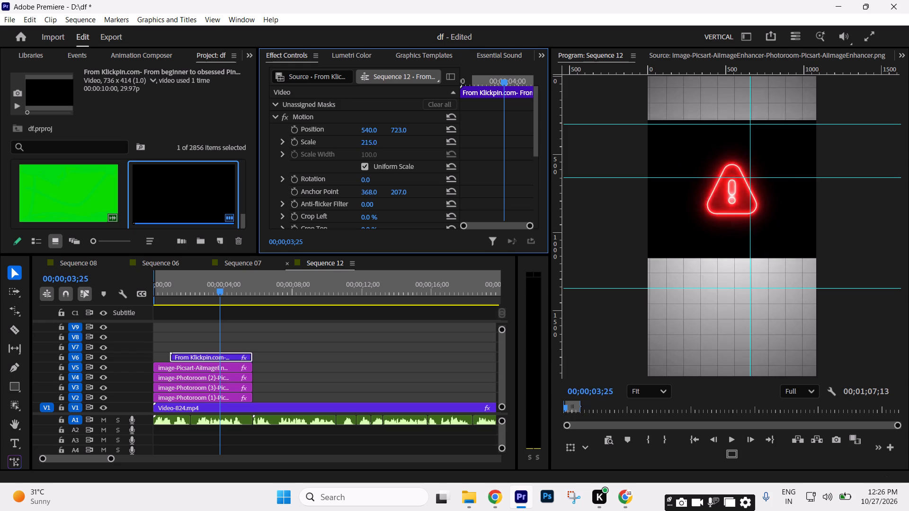
drag(441, 142, 450, 142)
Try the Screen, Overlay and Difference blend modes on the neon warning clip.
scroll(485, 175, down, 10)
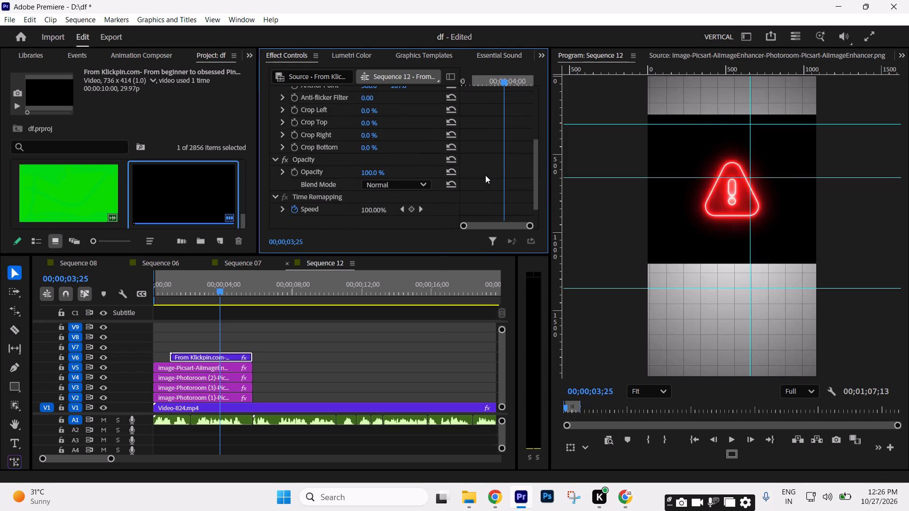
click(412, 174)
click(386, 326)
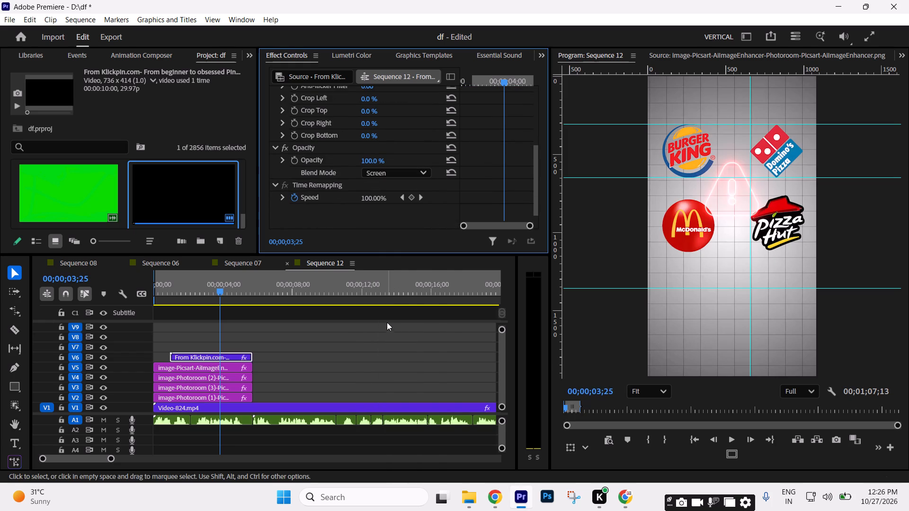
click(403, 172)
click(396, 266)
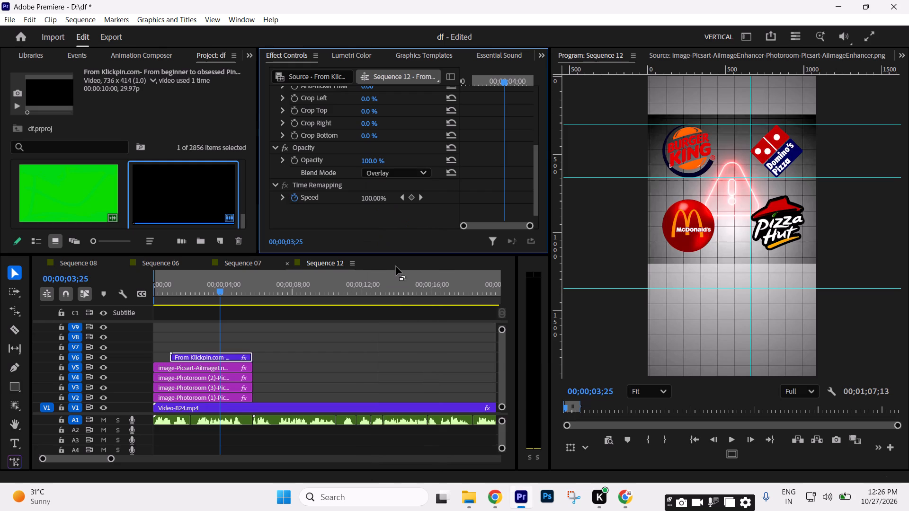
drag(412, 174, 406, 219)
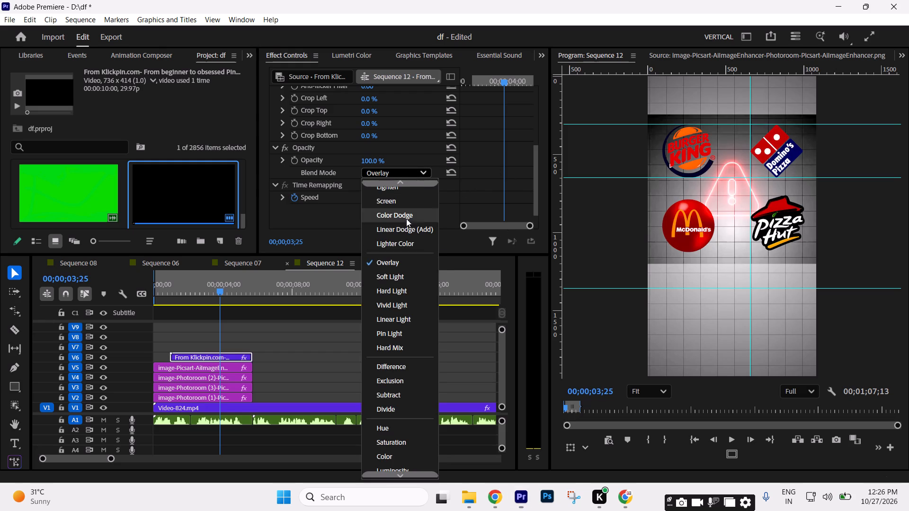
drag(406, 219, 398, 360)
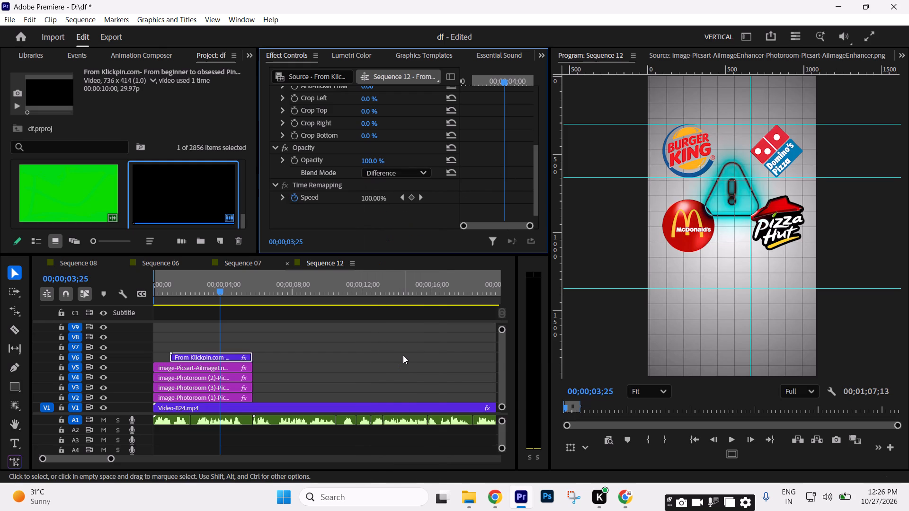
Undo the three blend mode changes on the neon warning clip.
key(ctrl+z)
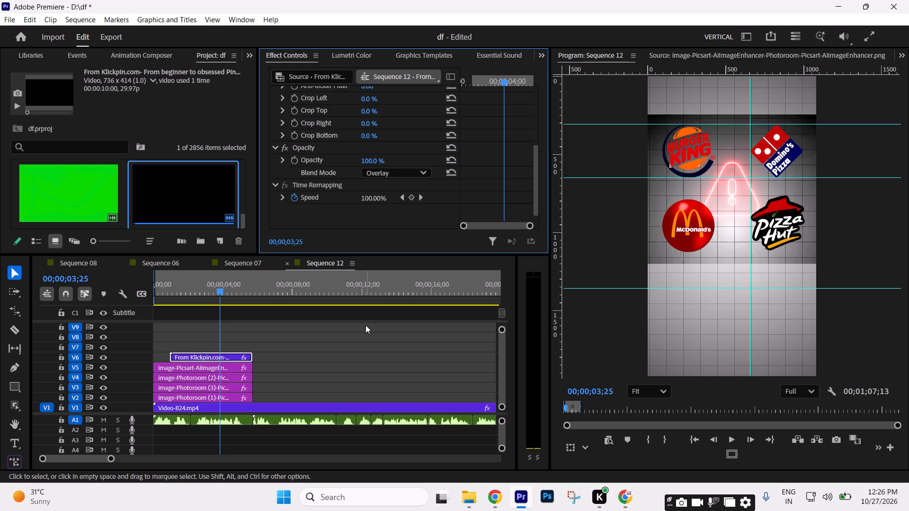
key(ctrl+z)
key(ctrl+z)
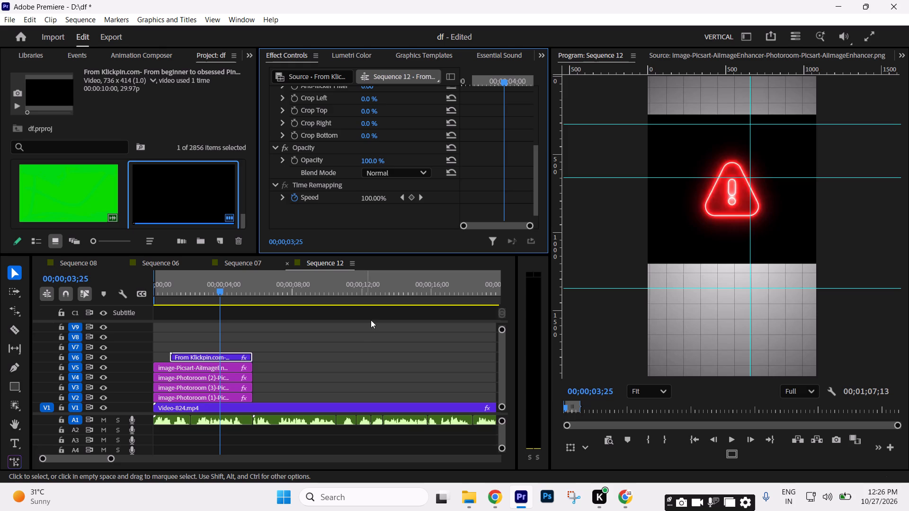
Find the Ultra Key effect and apply it to the neon warning clip on V6.
drag(248, 53, 257, 68)
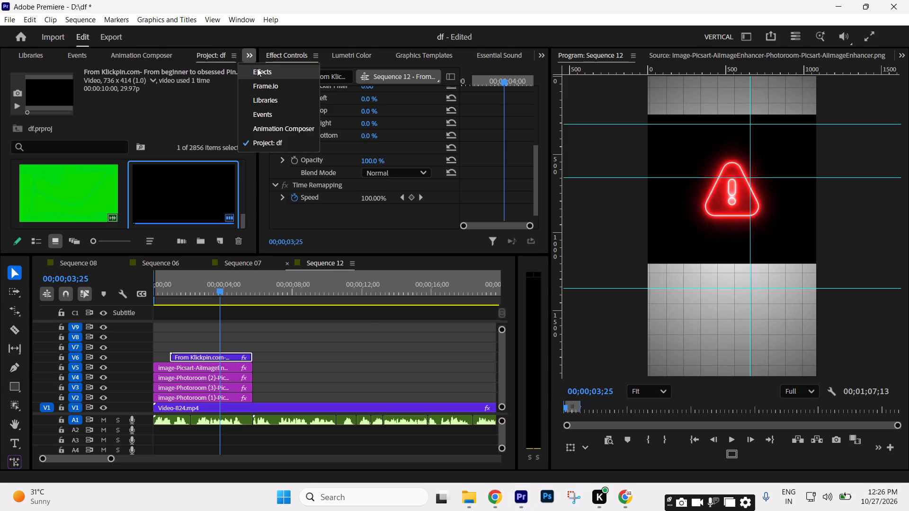
drag(257, 68, 267, 70)
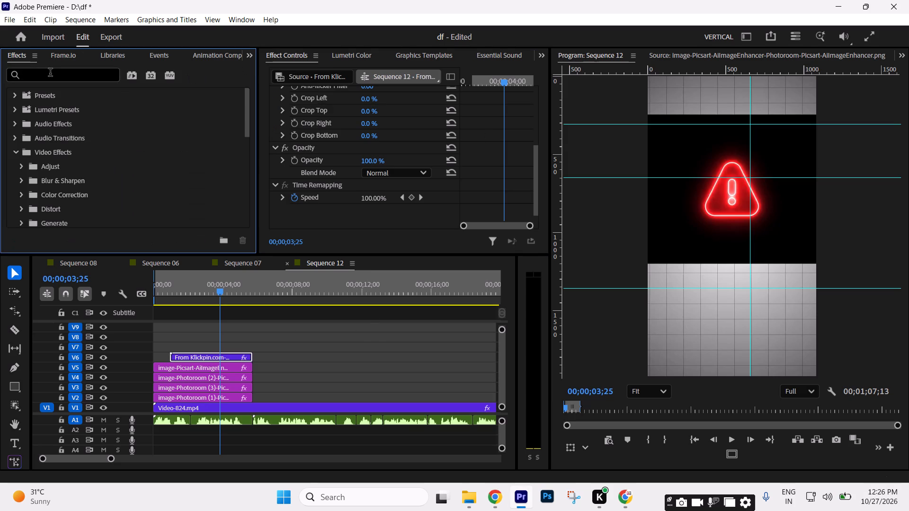
click(49, 76)
text(ultra)
drag(62, 176, 214, 349)
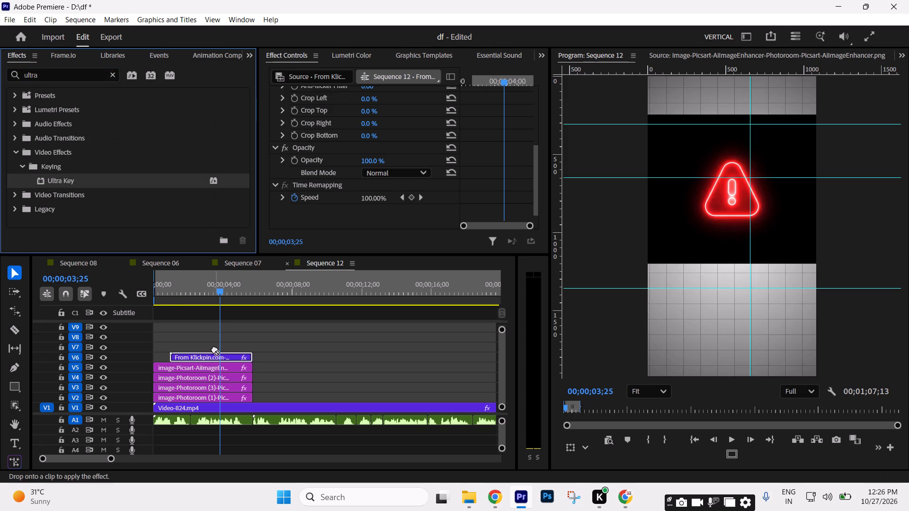
drag(214, 349, 217, 353)
Sample the clip's black background as the Ultra Key colour, sample it again at 00;00;02;05, and play back the result.
scroll(467, 181, down, 10)
click(383, 134)
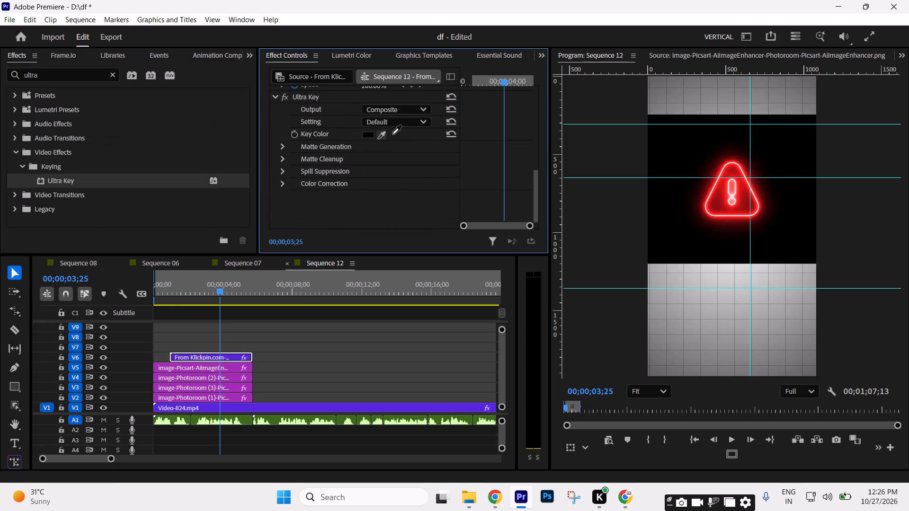
click(685, 222)
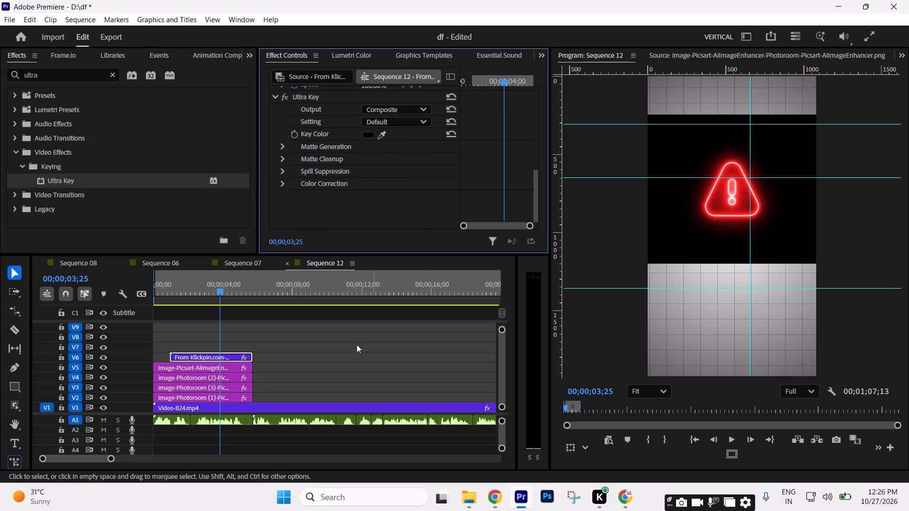
click(338, 344)
drag(184, 293, 193, 308)
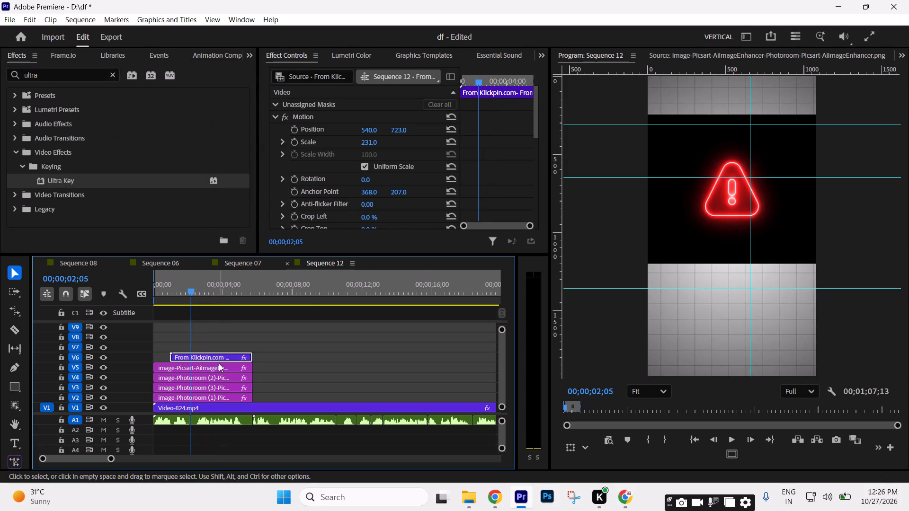
scroll(490, 194, down, 17)
scroll(480, 188, down, 4)
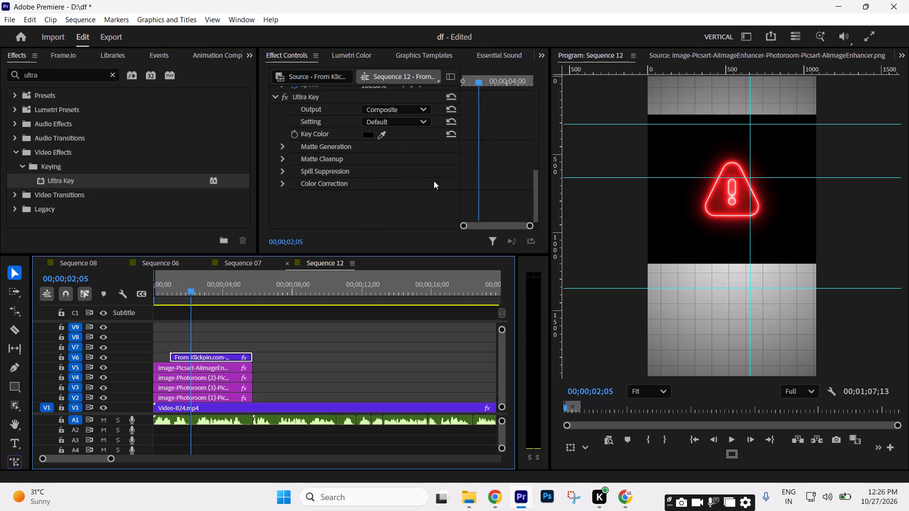
click(382, 136)
click(665, 223)
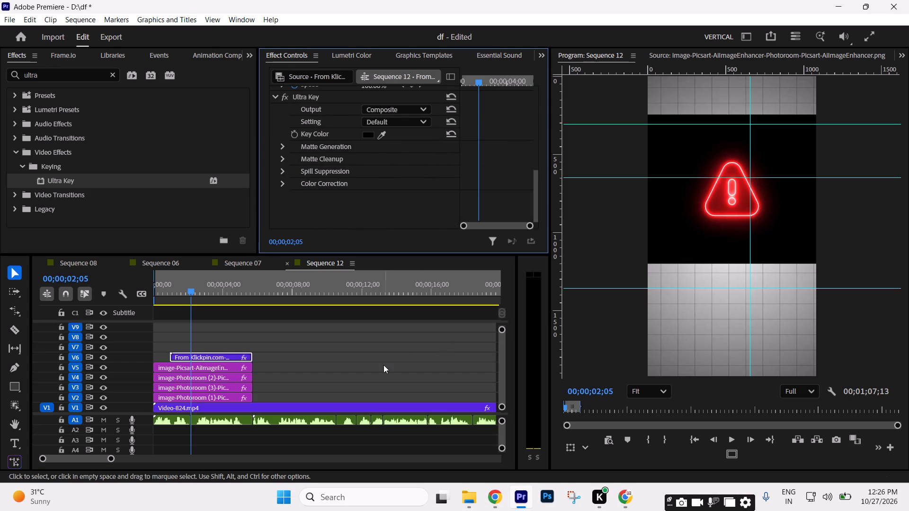
click(383, 365)
key(space)
key(space)
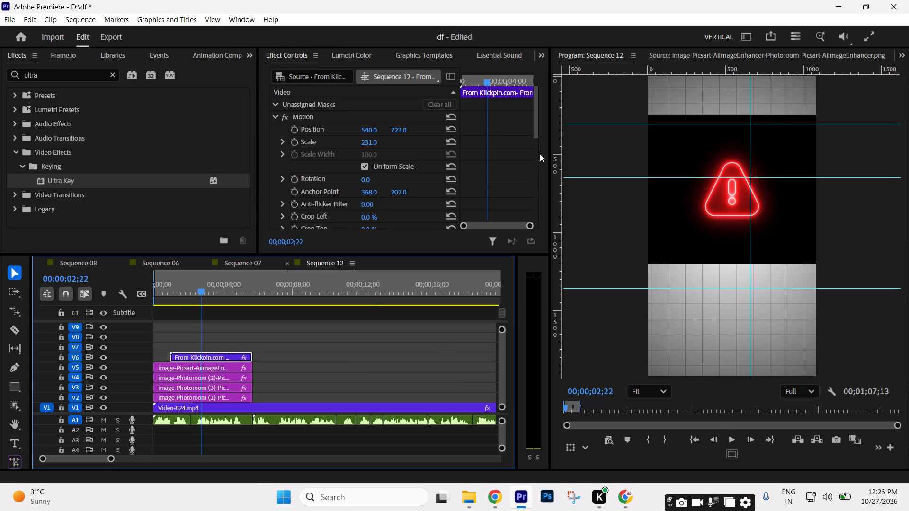
Set the neon warning clip's blend mode to Overlay and play it over the logos.
scroll(521, 159, down, 12)
click(409, 150)
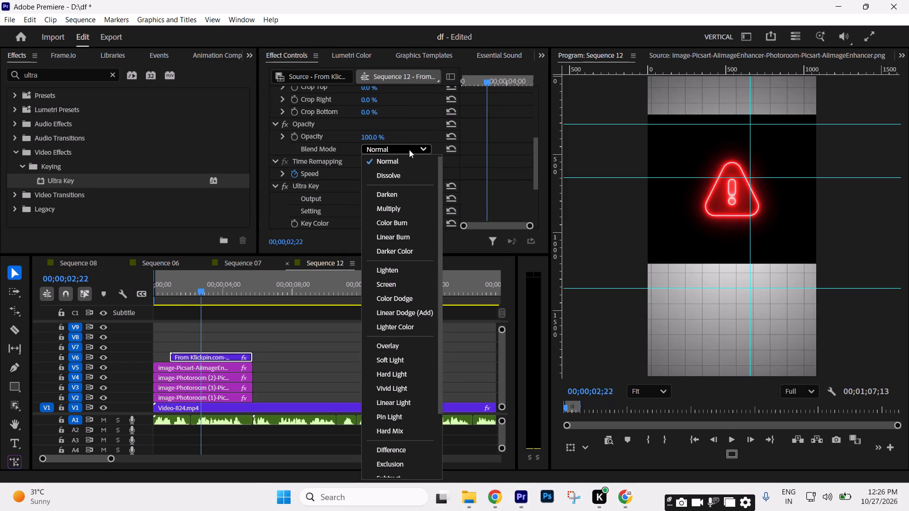
click(397, 346)
key(space)
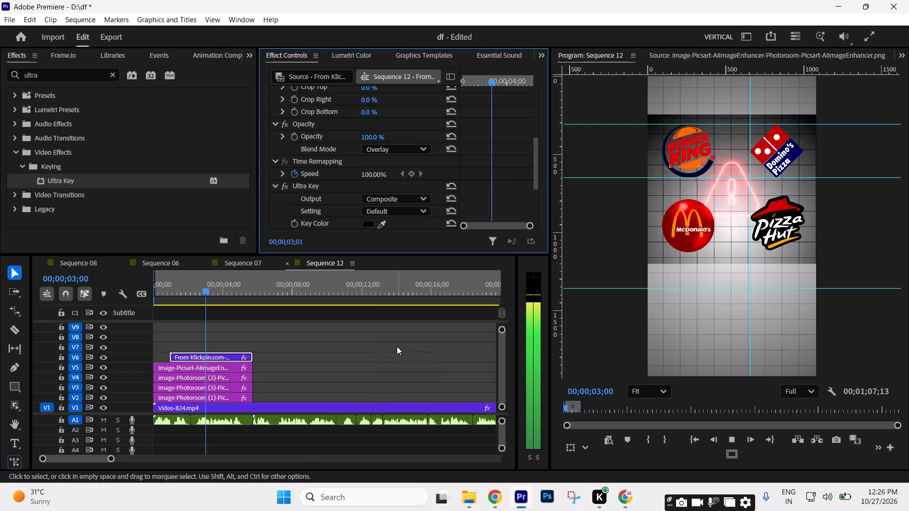
key(space)
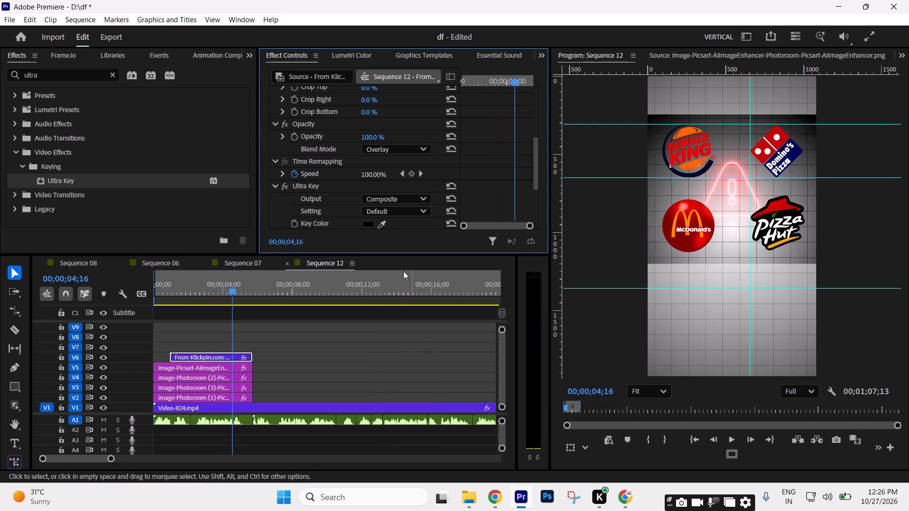
Scale the neon warning clip up to about 325 in its Motion settings.
scroll(509, 175, up, 12)
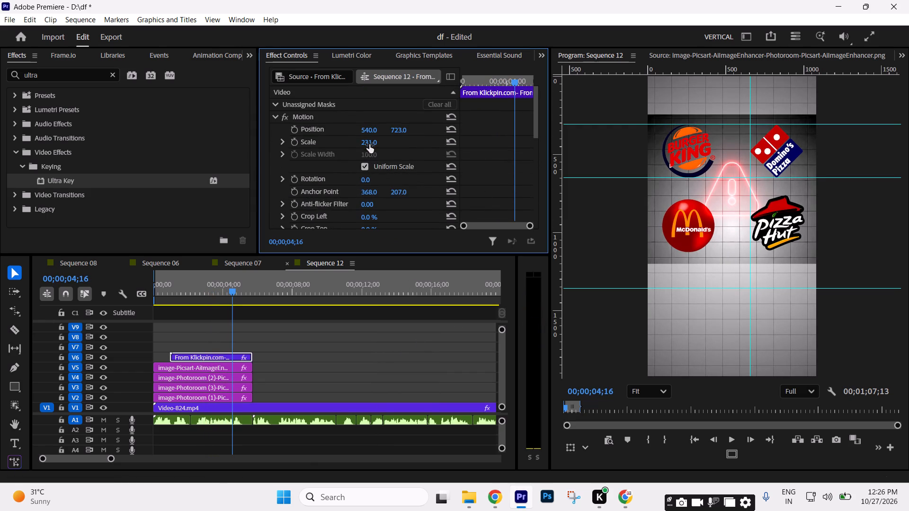
drag(369, 142, 447, 148)
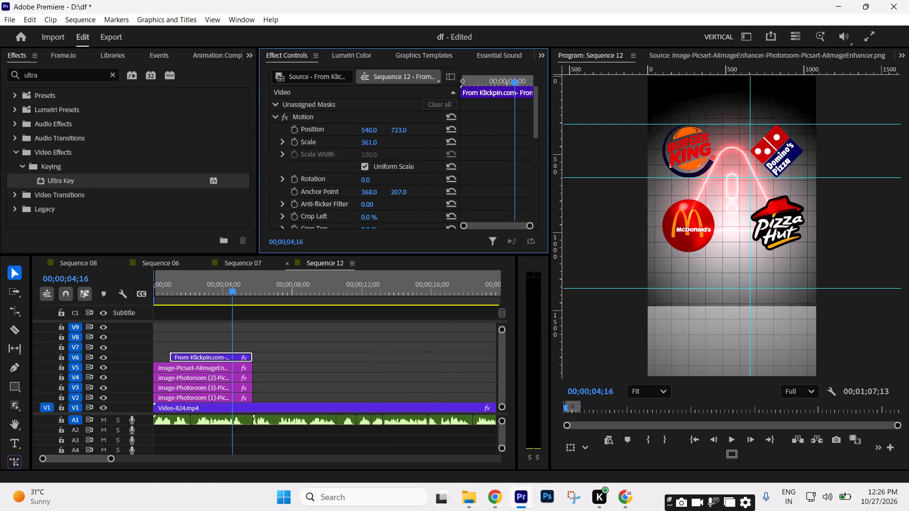
drag(447, 148, 343, 163)
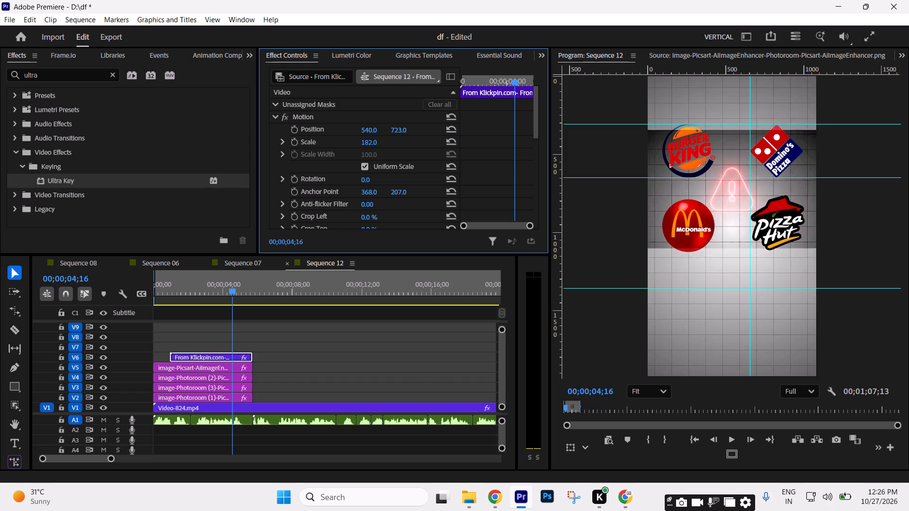
drag(343, 163, 426, 165)
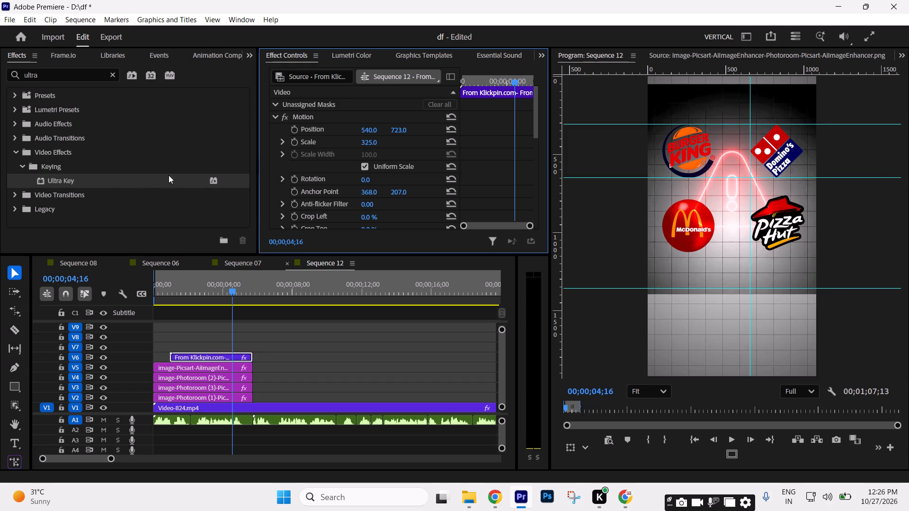
Search the effects for crop and apply Crop Preset to the neon warning clip on V6.
click(113, 75)
click(68, 73)
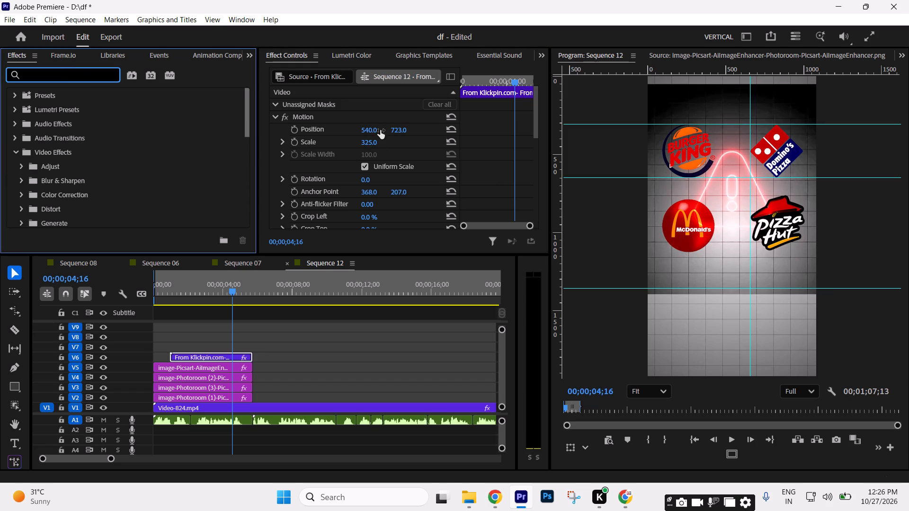
scroll(494, 152, down, 15)
scroll(491, 183, down, 6)
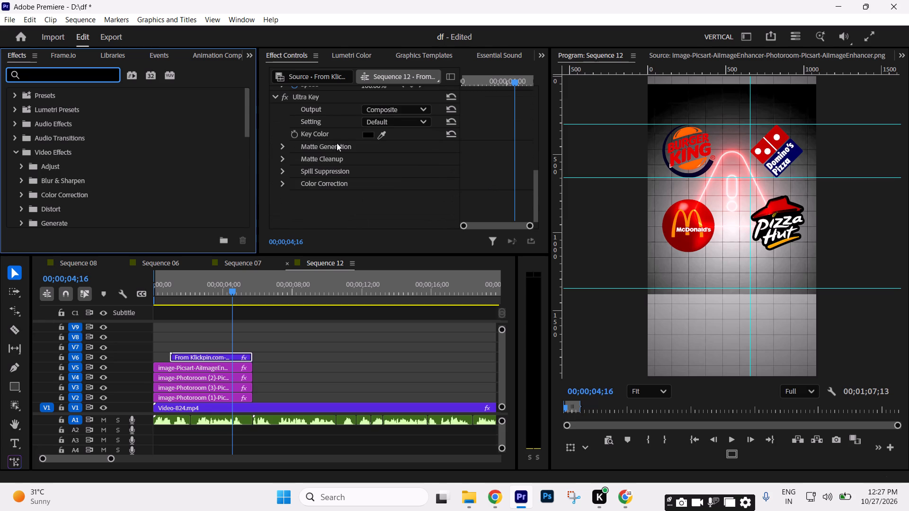
key(c)
key(r)
key(o)
key(p)
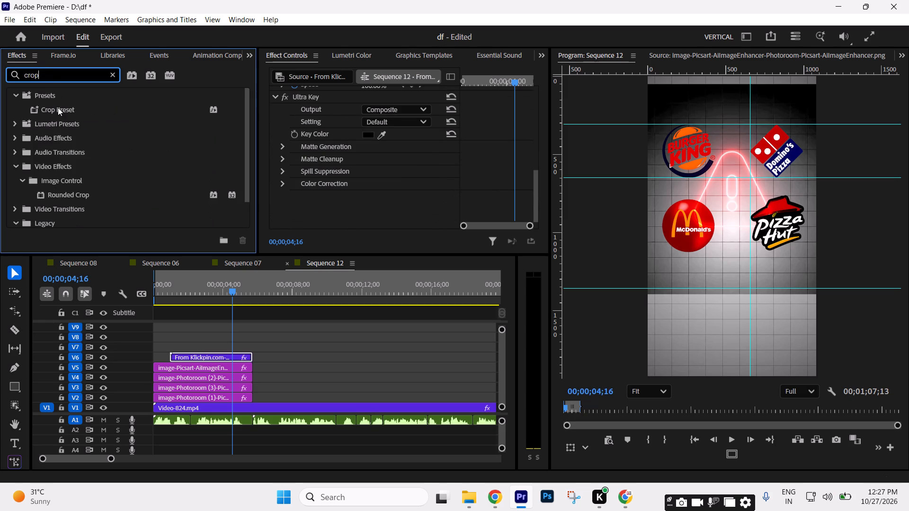
drag(56, 109, 223, 358)
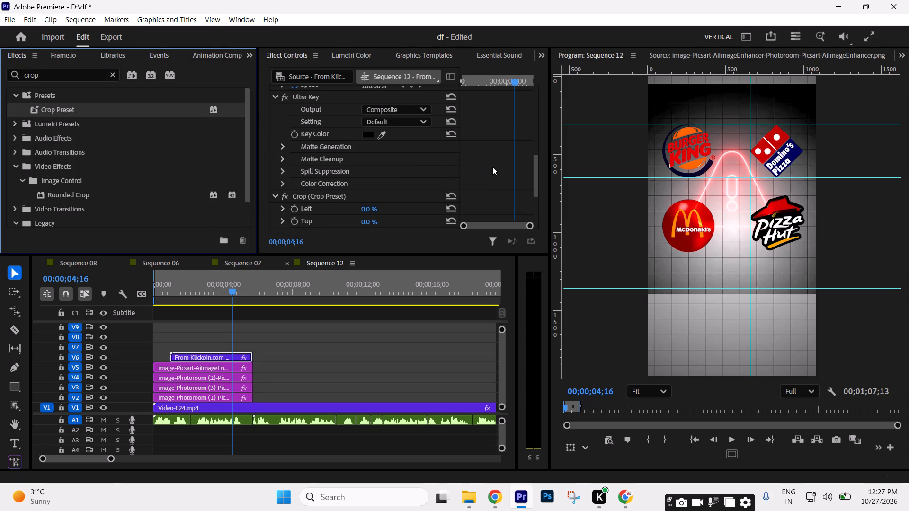
Crop the neon warning clip by 27% at the top and 24% at the bottom.
scroll(493, 167, down, 6)
drag(366, 151, 378, 151)
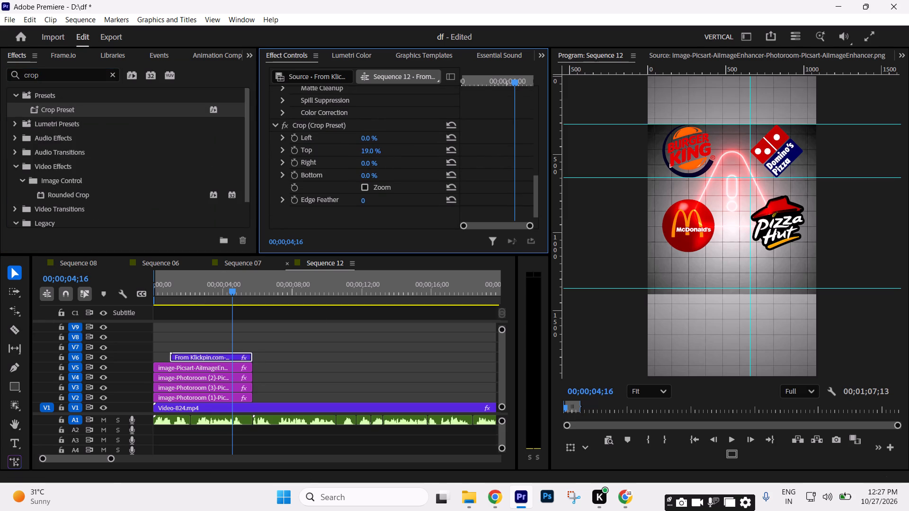
drag(378, 151, 384, 152)
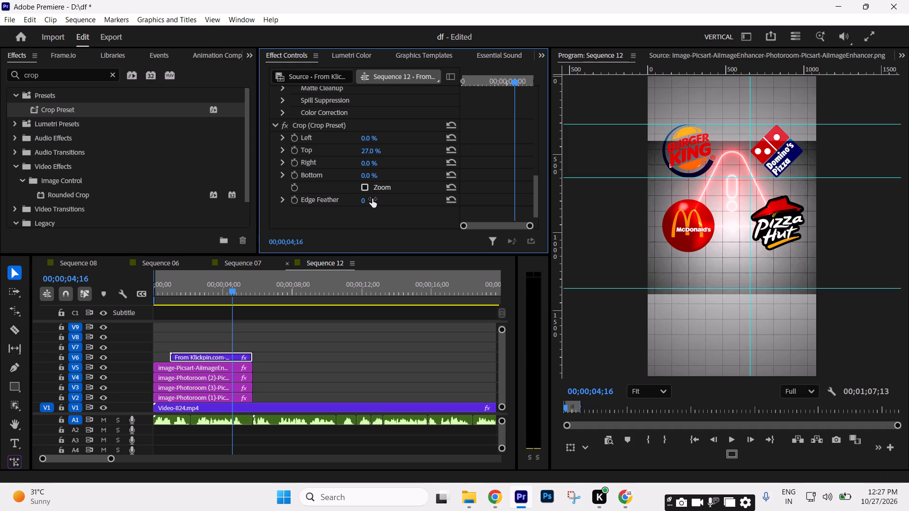
drag(367, 172, 382, 171)
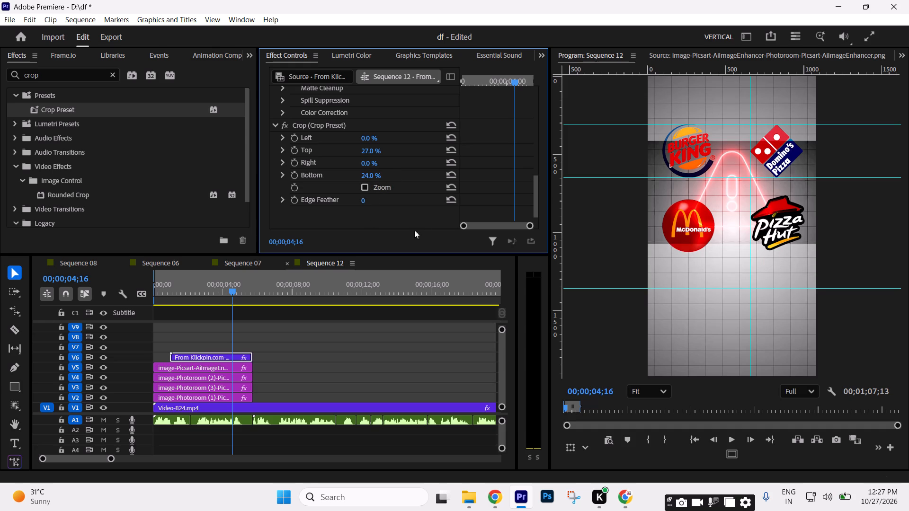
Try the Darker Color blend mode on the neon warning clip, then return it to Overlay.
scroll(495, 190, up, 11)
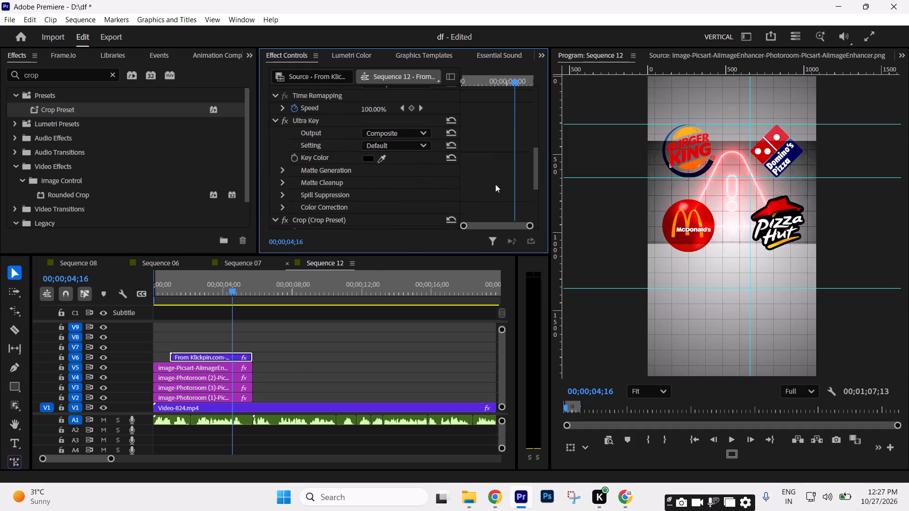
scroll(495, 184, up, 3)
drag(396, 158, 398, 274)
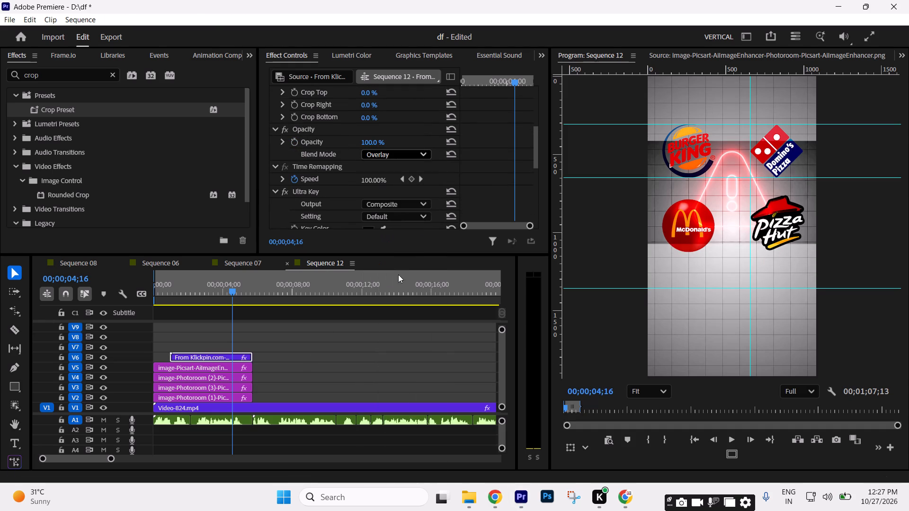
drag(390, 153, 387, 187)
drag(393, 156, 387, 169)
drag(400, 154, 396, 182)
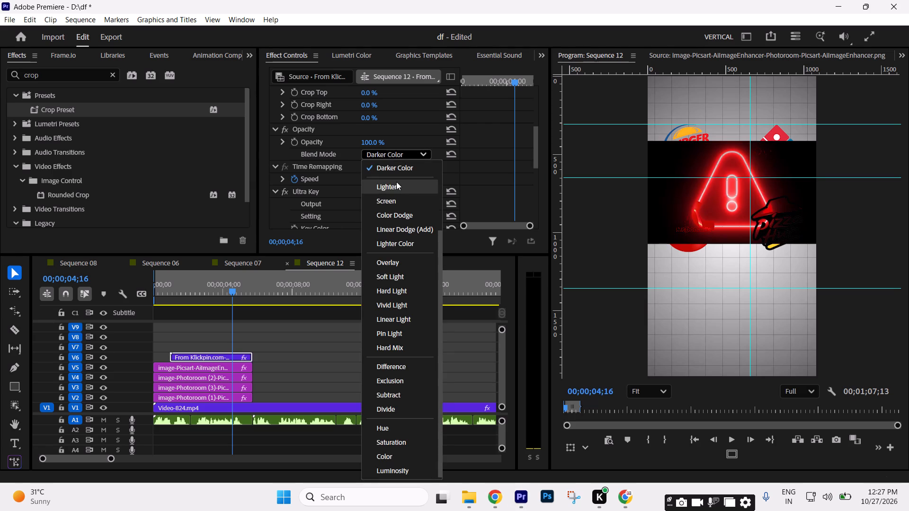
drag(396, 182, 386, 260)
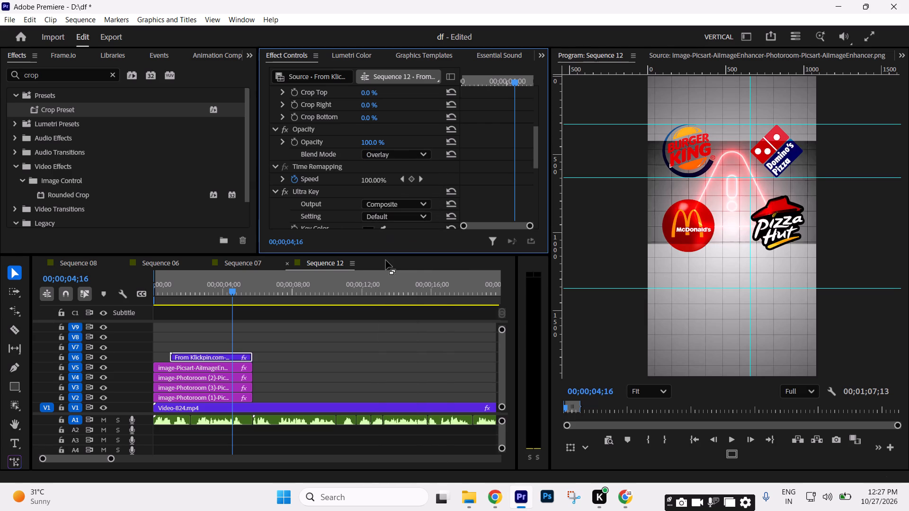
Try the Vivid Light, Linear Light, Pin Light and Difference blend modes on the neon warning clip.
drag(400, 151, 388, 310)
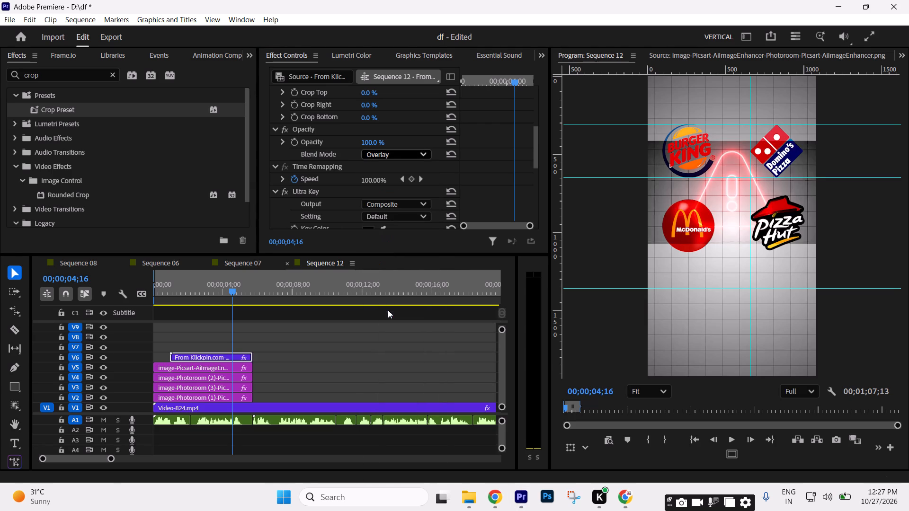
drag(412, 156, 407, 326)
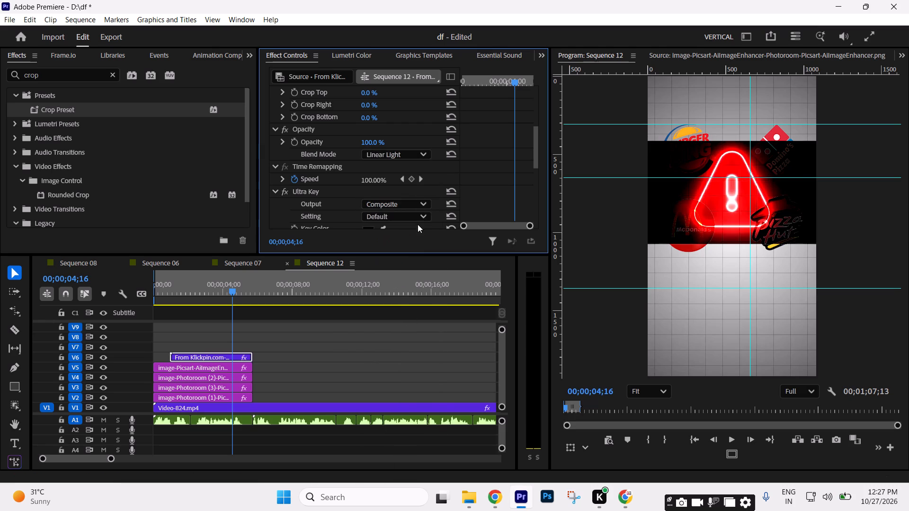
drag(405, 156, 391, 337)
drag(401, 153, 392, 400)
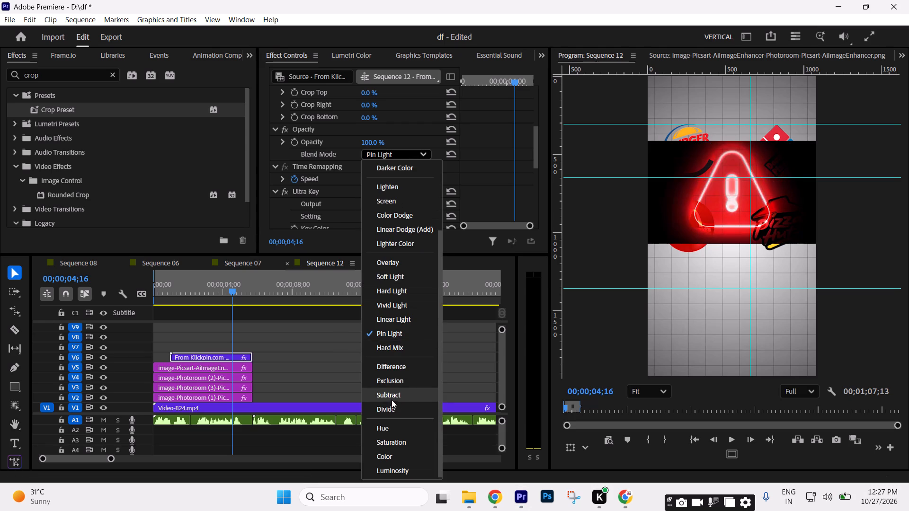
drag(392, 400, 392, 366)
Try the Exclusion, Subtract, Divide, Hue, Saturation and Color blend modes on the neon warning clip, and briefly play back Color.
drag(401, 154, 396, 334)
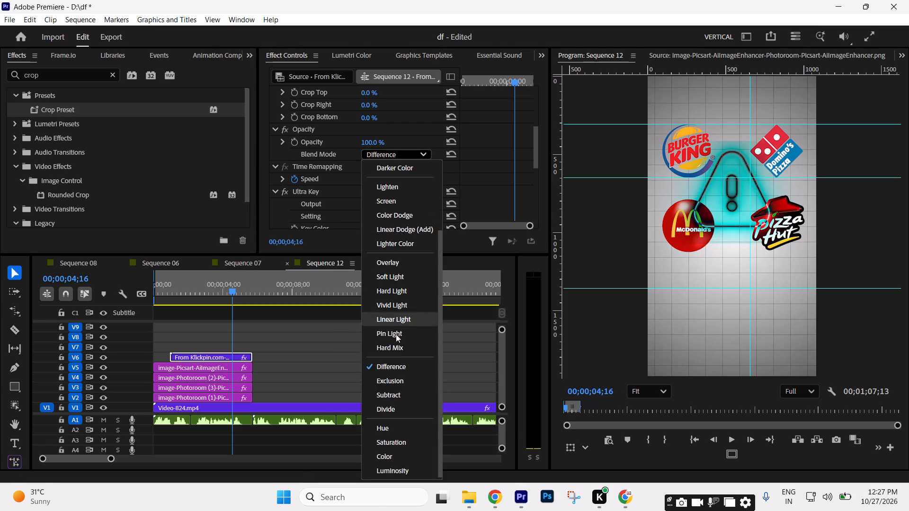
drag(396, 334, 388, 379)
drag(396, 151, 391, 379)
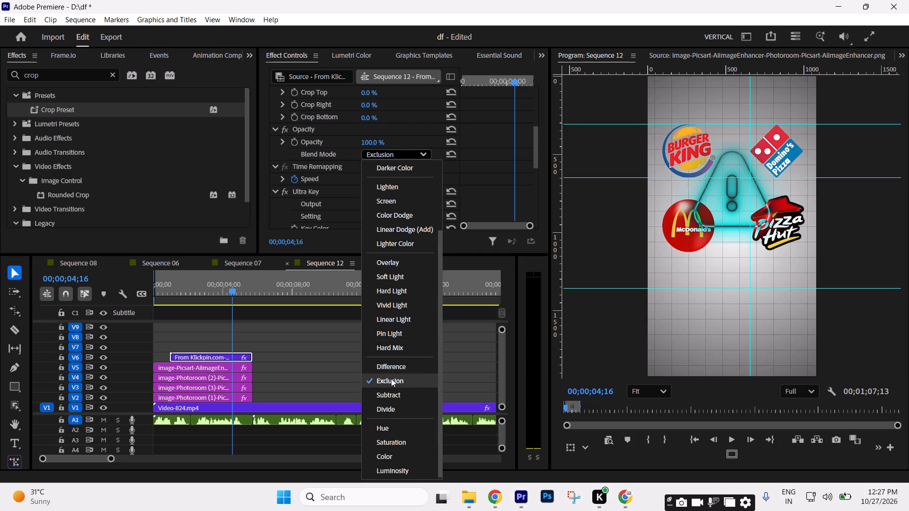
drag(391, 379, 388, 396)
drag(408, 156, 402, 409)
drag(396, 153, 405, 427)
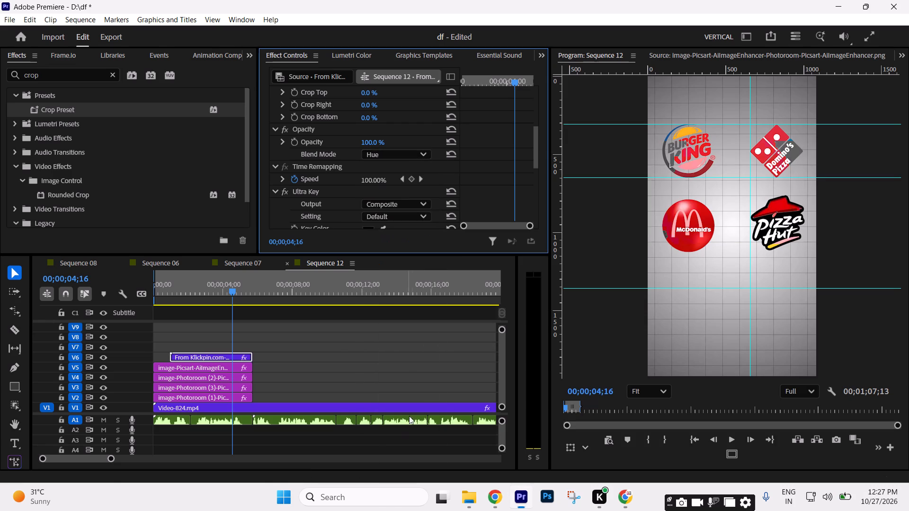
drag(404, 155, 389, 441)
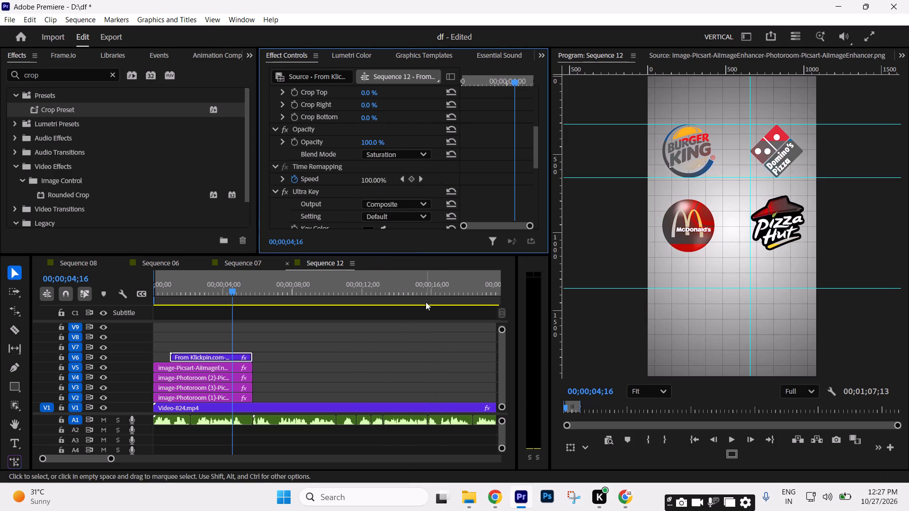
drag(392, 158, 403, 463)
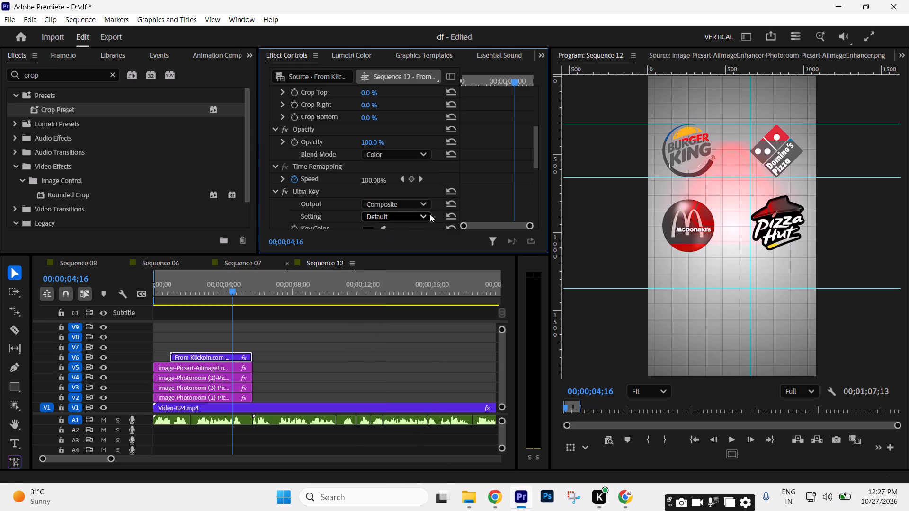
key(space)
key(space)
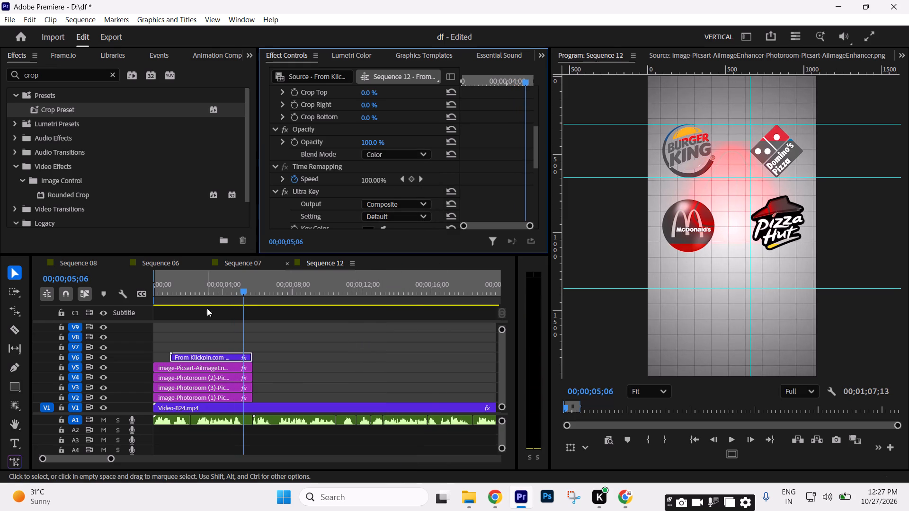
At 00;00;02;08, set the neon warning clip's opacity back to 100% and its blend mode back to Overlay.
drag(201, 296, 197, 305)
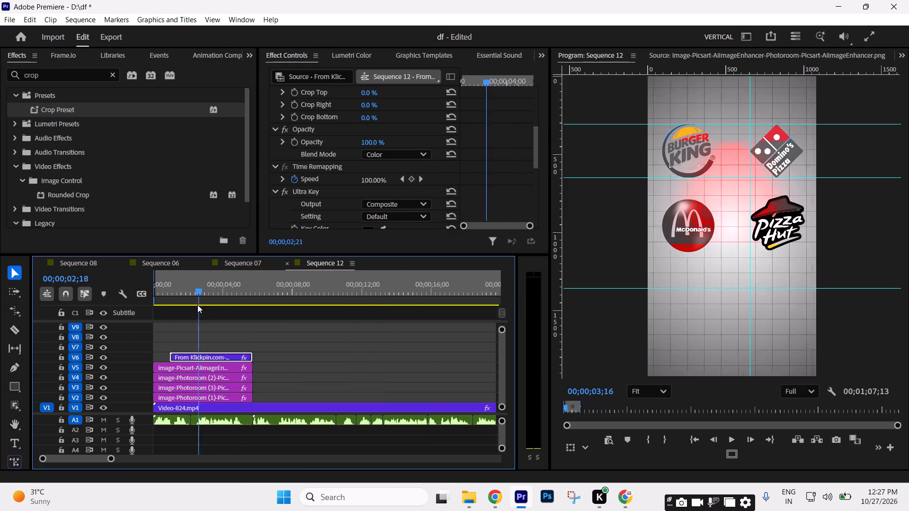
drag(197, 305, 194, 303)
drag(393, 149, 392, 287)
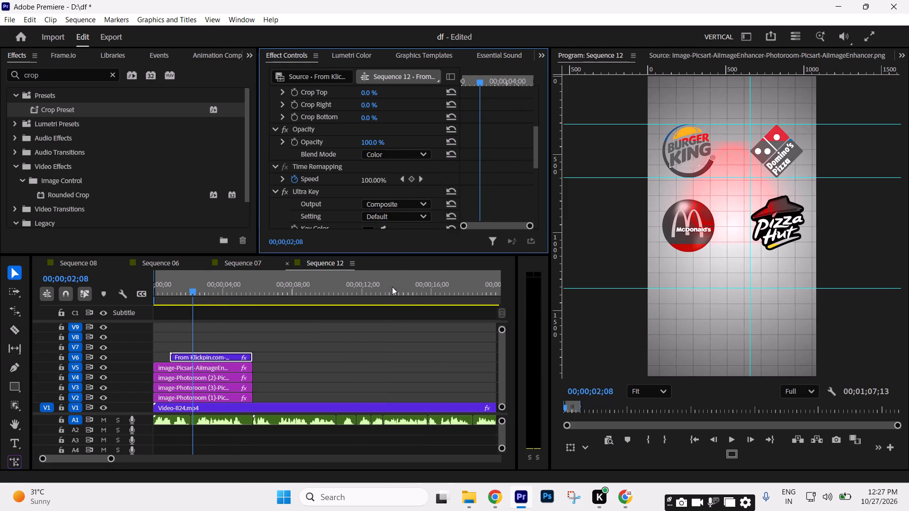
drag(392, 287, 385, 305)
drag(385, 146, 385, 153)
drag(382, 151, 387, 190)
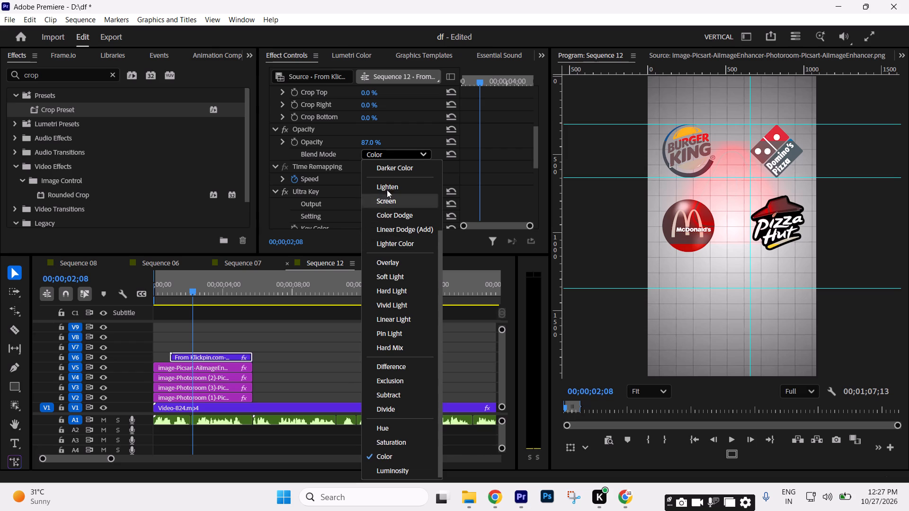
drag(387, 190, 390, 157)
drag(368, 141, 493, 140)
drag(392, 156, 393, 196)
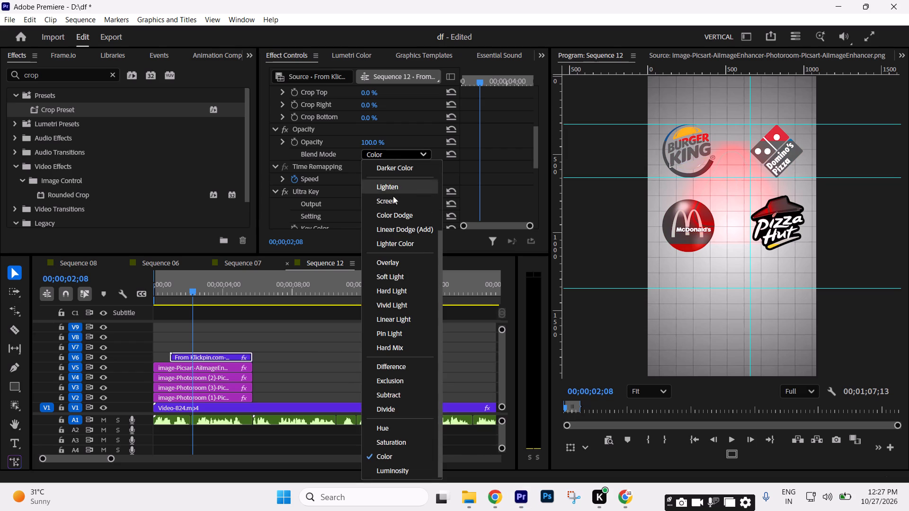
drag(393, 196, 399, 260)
Set the neon warning clip's blend mode to Screen and play it over the logos.
drag(412, 149, 396, 198)
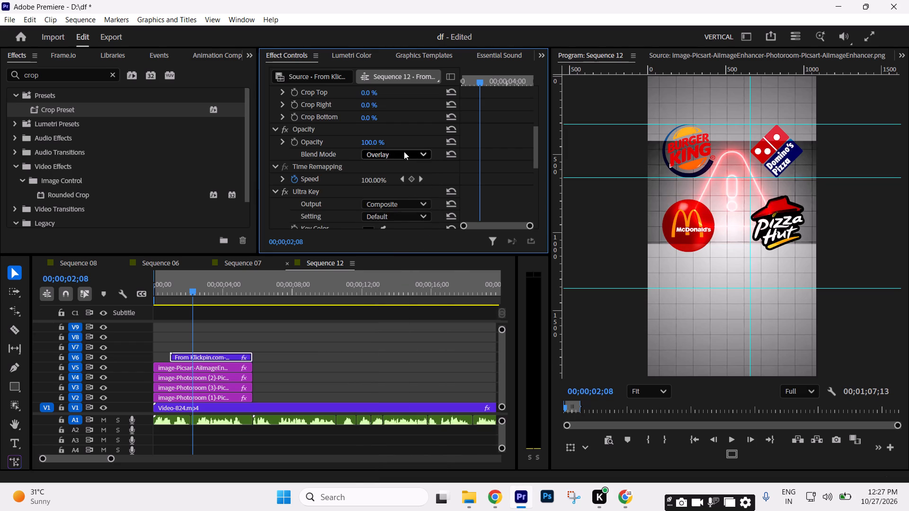
drag(403, 150, 398, 201)
key(space)
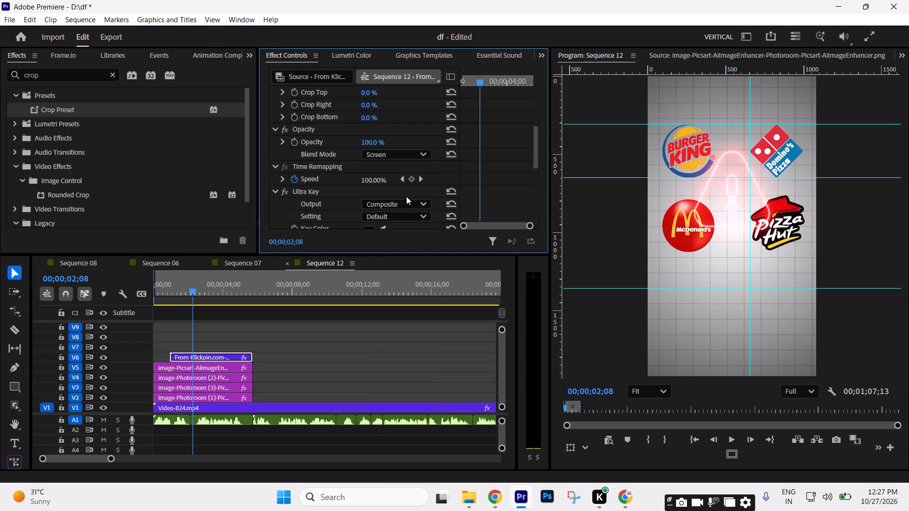
key(space)
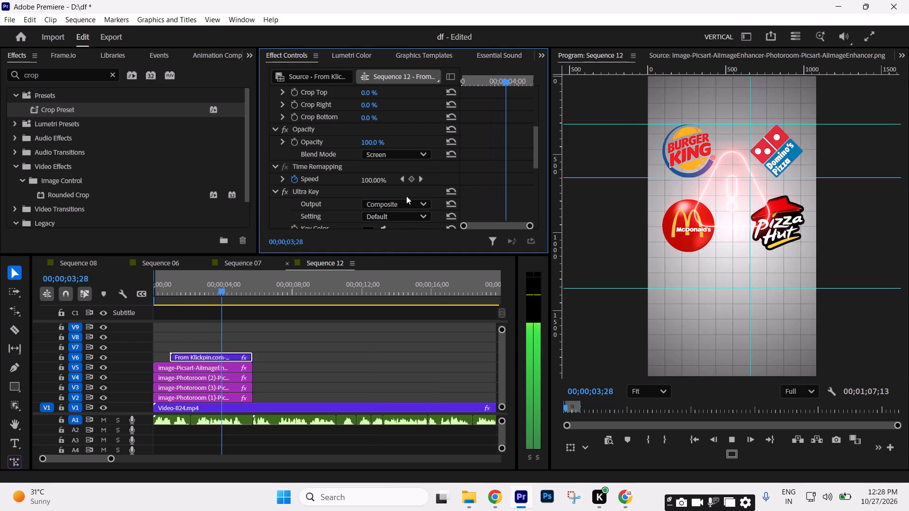
key(space)
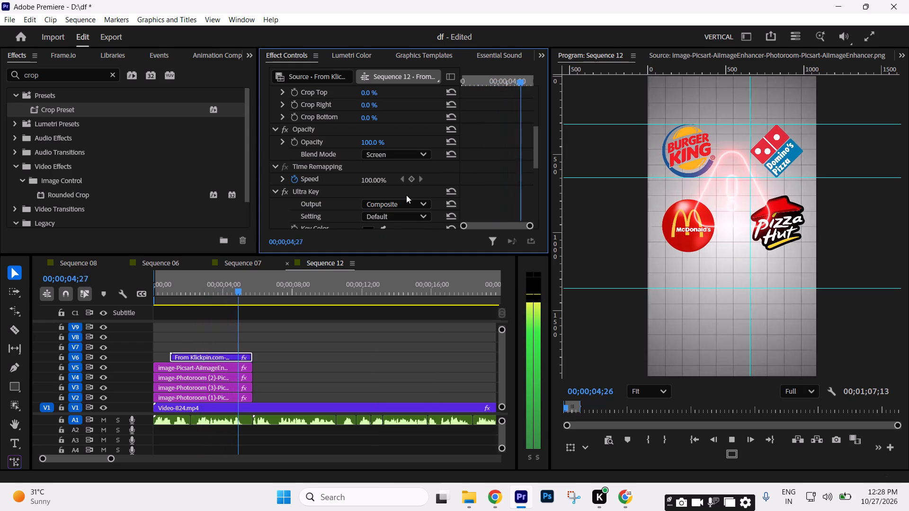
key(space)
Play Sequence 12 from the start to check the warning sign's timing and appearance over the logos.
drag(194, 288, 126, 307)
key(space)
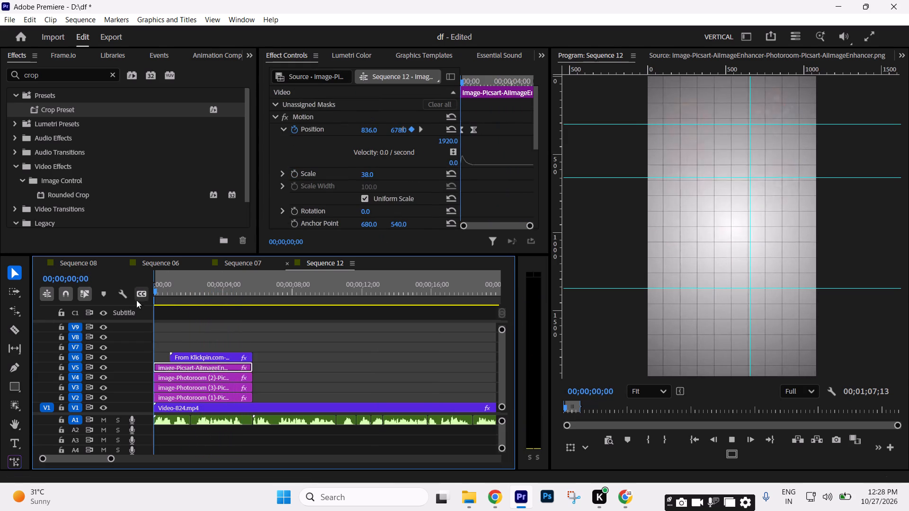
key(space)
key(space)
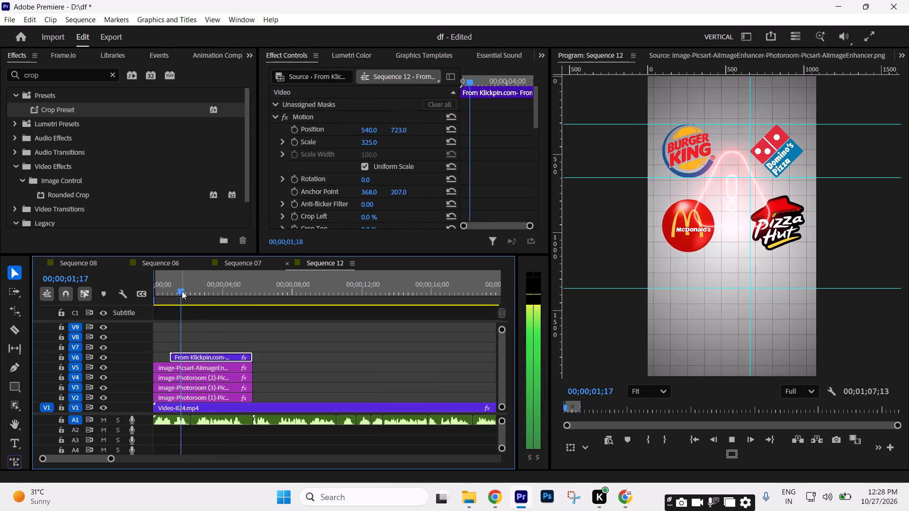
key(space)
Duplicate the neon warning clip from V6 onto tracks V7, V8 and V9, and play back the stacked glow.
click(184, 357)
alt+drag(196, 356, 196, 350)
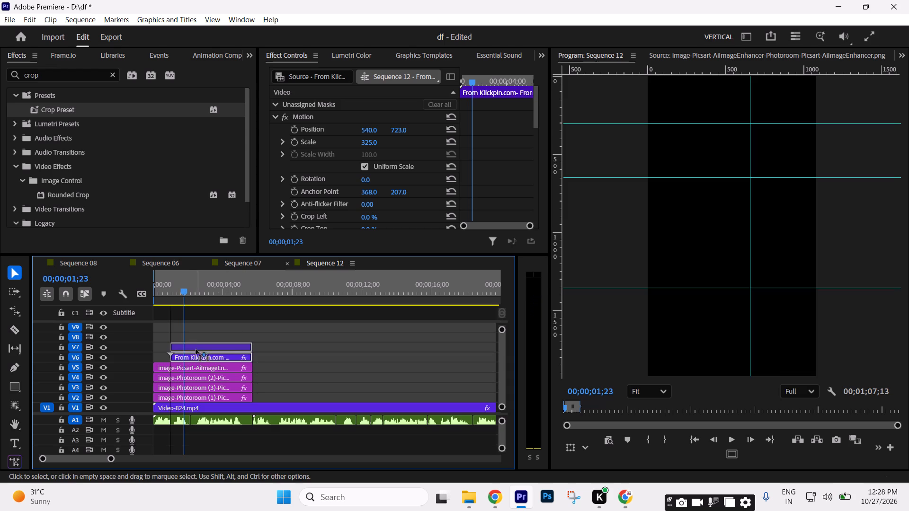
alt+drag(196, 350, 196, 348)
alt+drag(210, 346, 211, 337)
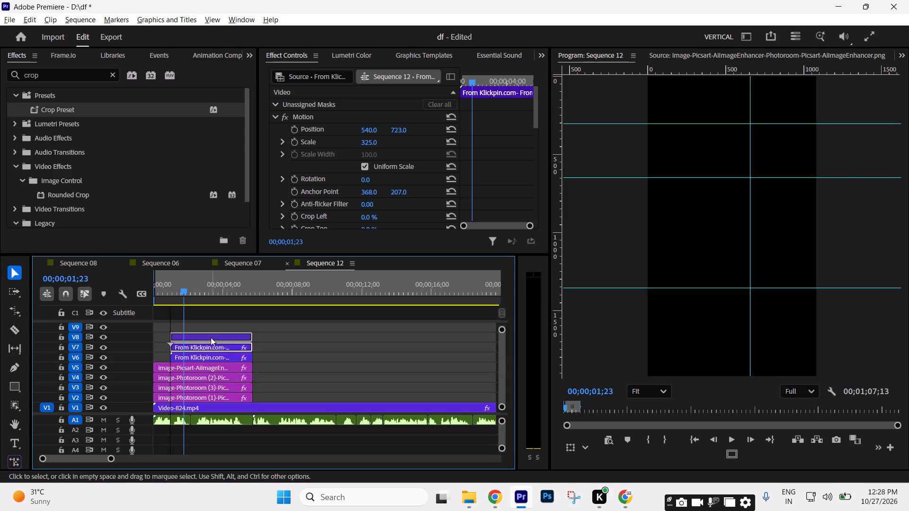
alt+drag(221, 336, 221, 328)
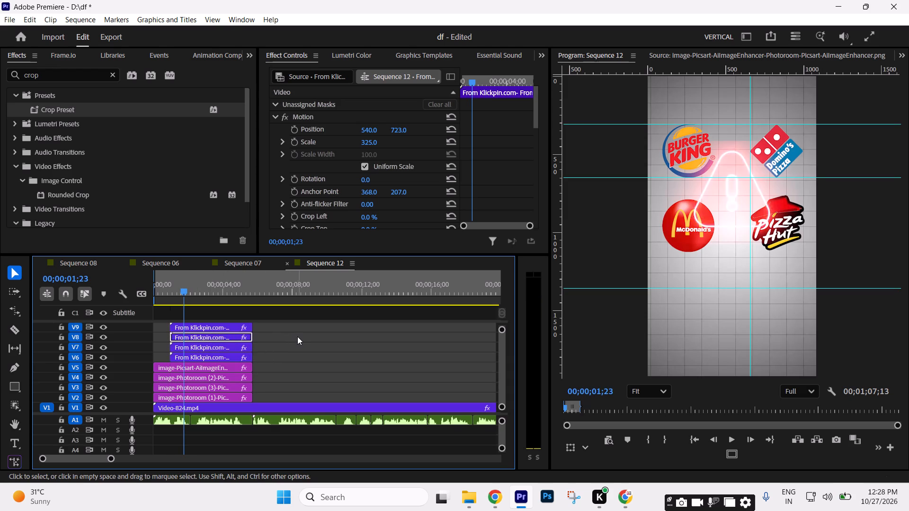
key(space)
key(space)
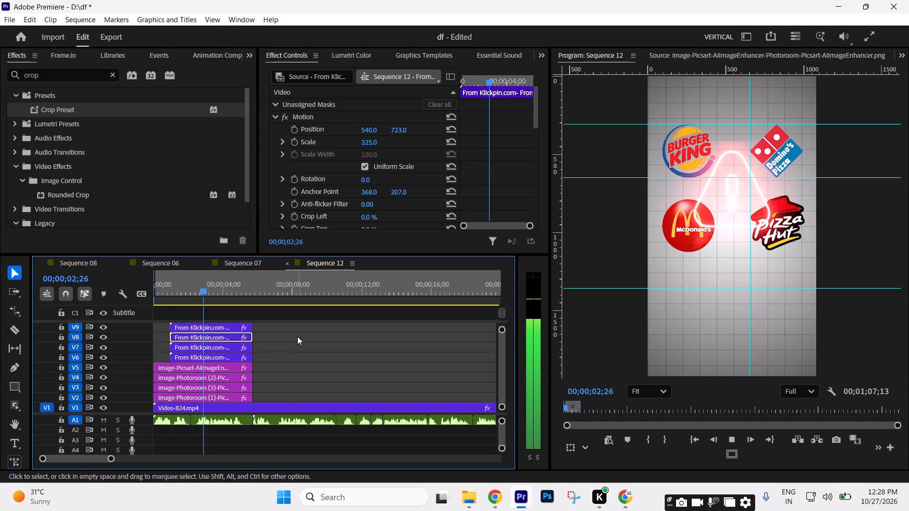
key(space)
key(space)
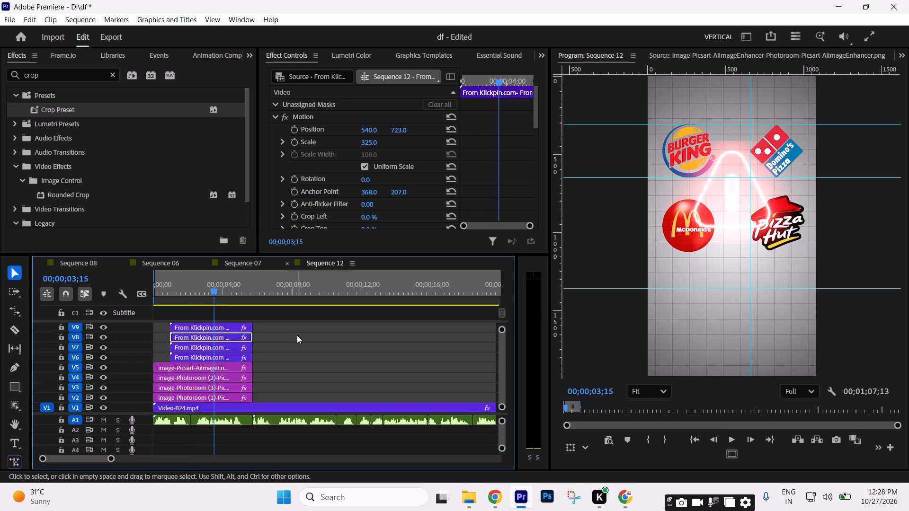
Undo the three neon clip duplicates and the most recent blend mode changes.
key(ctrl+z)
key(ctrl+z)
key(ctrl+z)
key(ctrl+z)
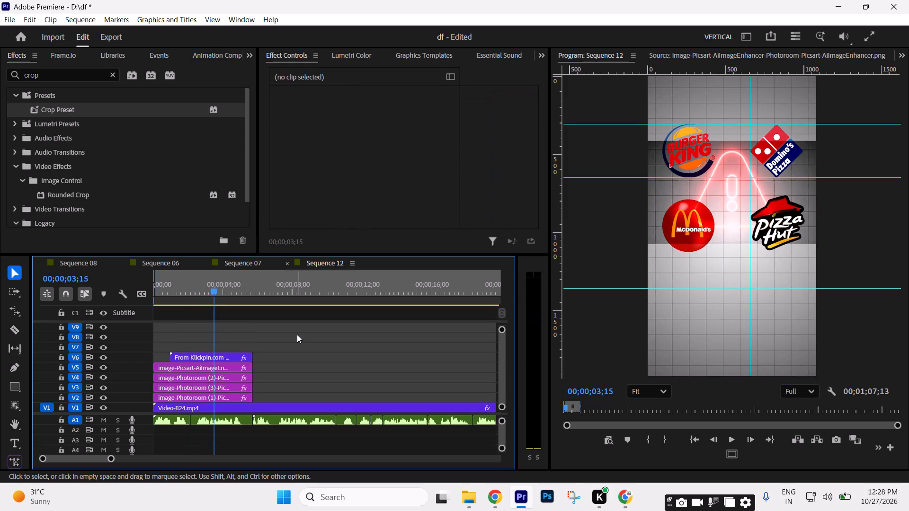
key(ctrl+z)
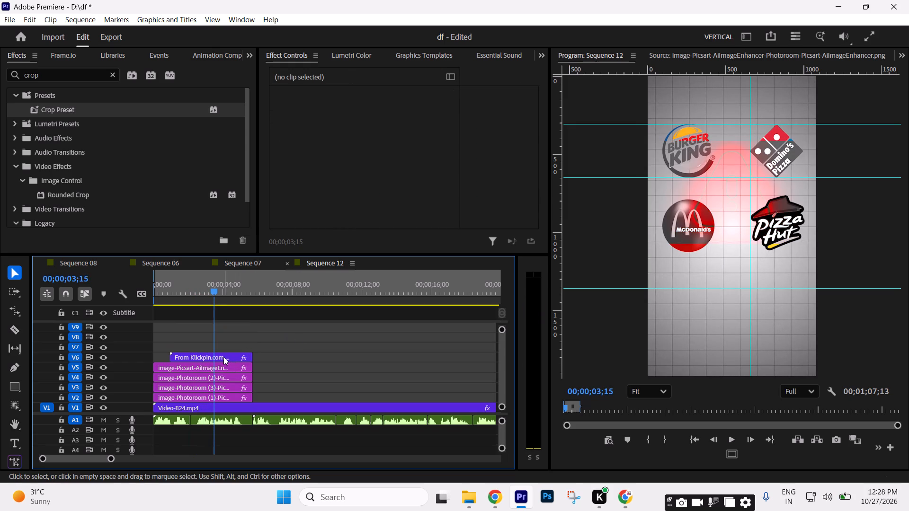
Delete the neon warning clip from track V6.
click(223, 357)
drag(317, 345, 225, 357)
key(Delete)
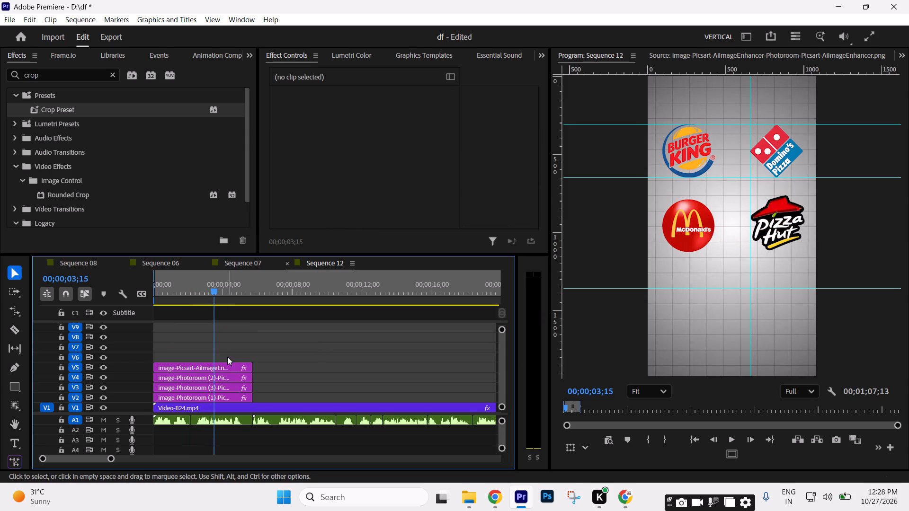
Play the opening of Sequence 12 from the start to check the four logos against the audio.
drag(189, 296, 94, 308)
key(space)
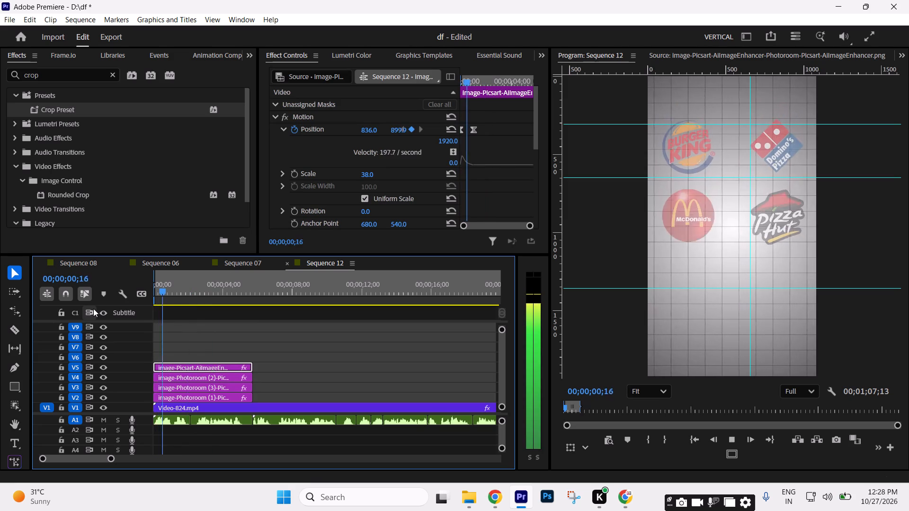
key(space)
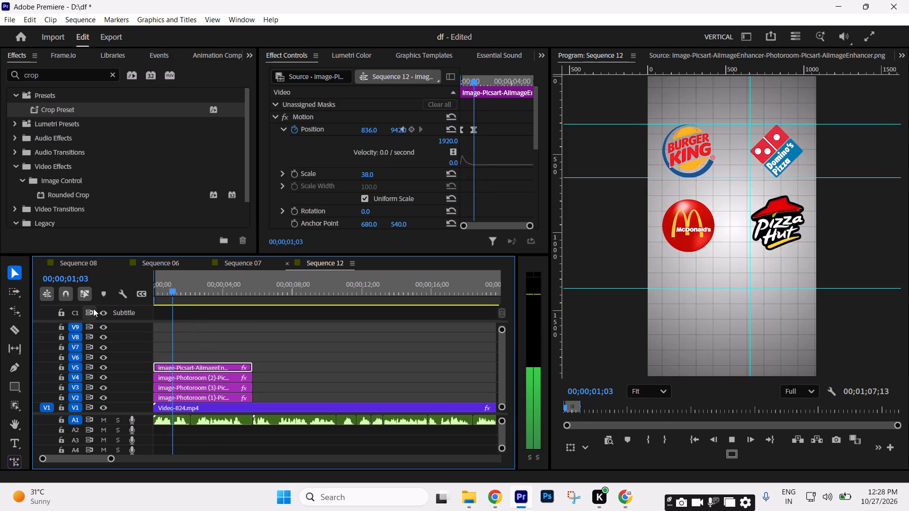
key(space)
key(space)
key(space)
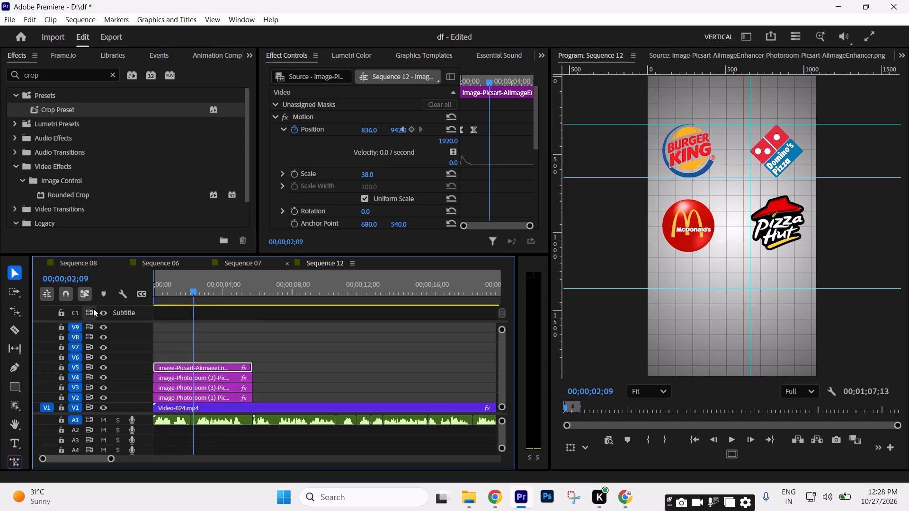
key(space)
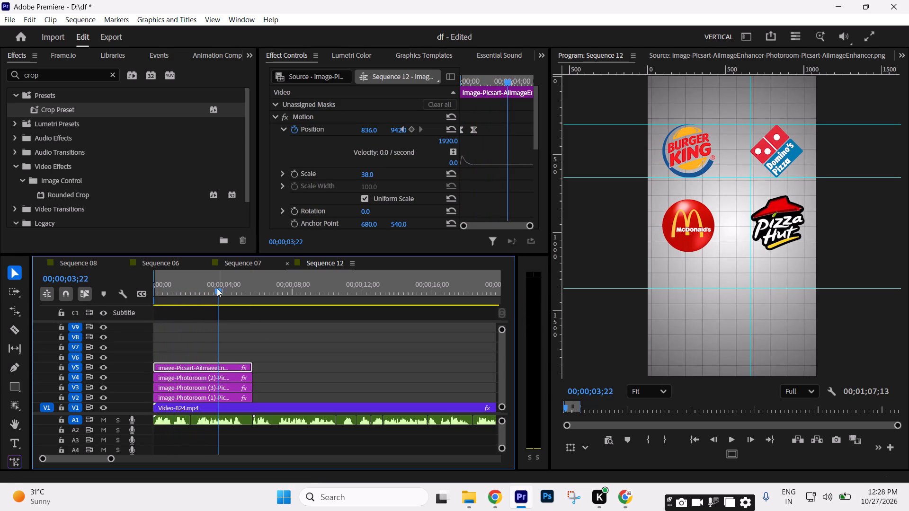
drag(211, 284, 161, 291)
key(space)
key(space)
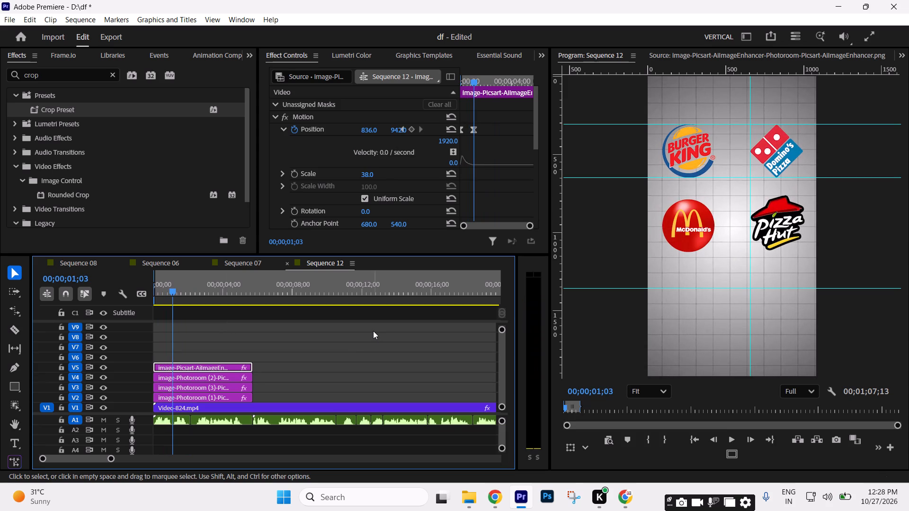
click(332, 344)
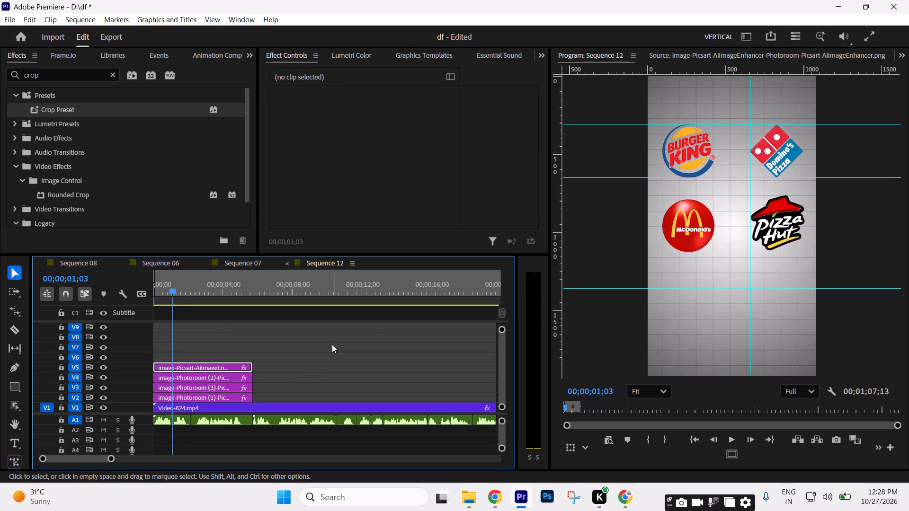
key(space)
key(space)
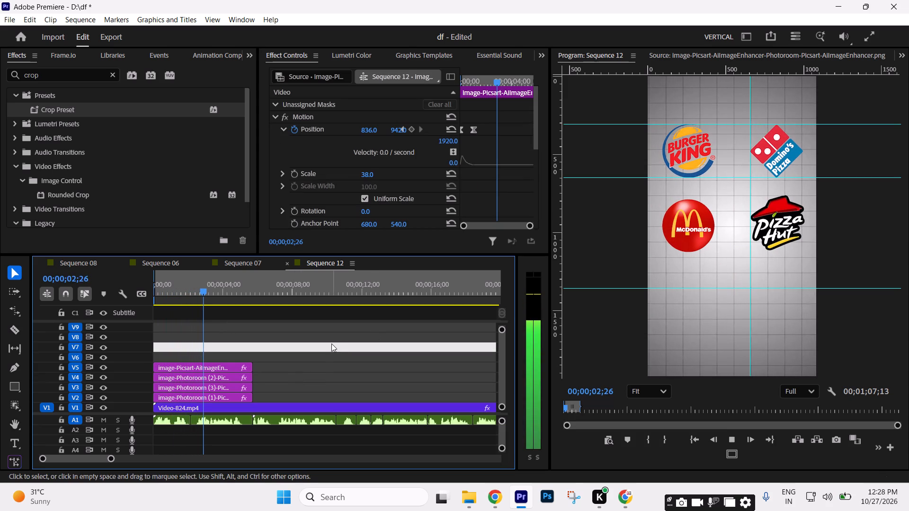
Save the project.
key(ctrl+s)
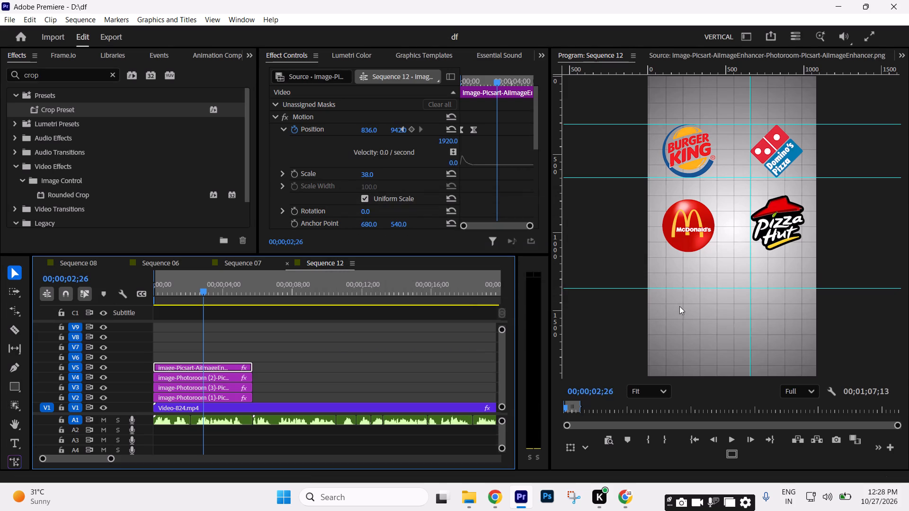
Replay the four-logo opening several times to review it with the audio, saving the project between playbacks.
click(365, 348)
key(space)
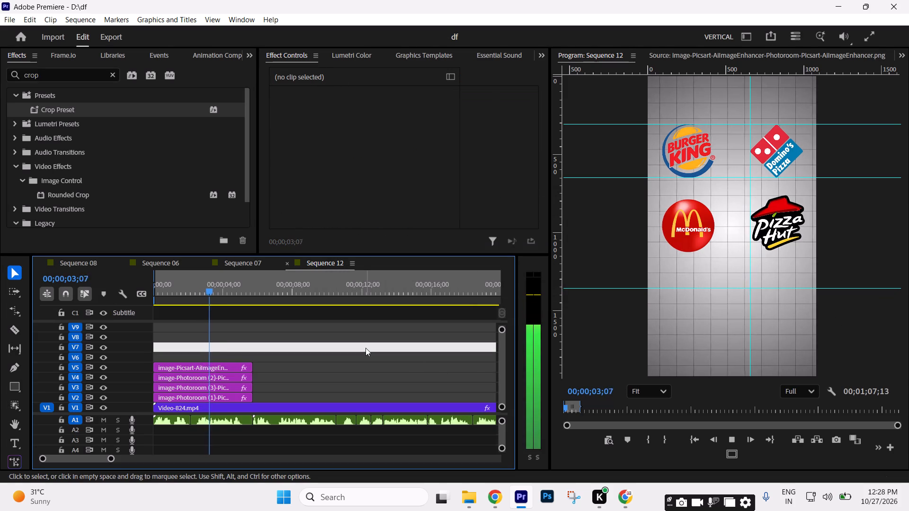
key(space)
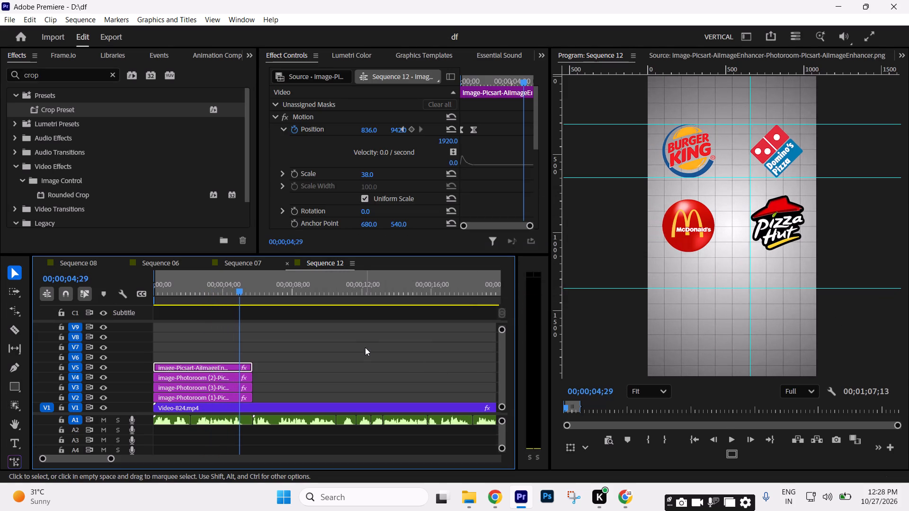
click(373, 361)
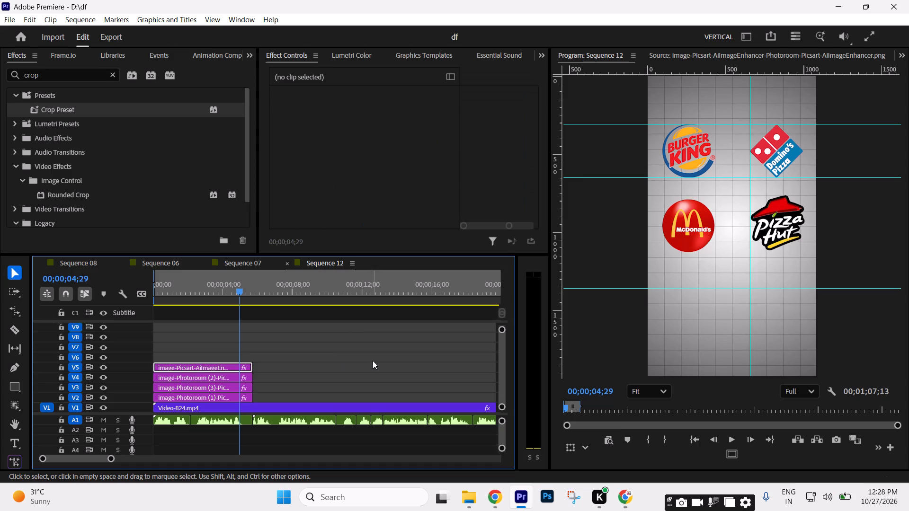
key(ctrl+s)
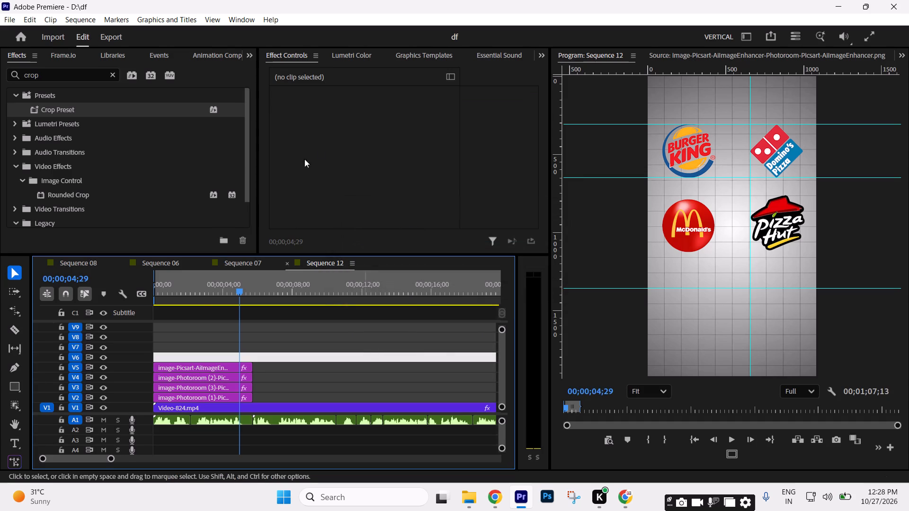
drag(201, 287, 58, 302)
key(space)
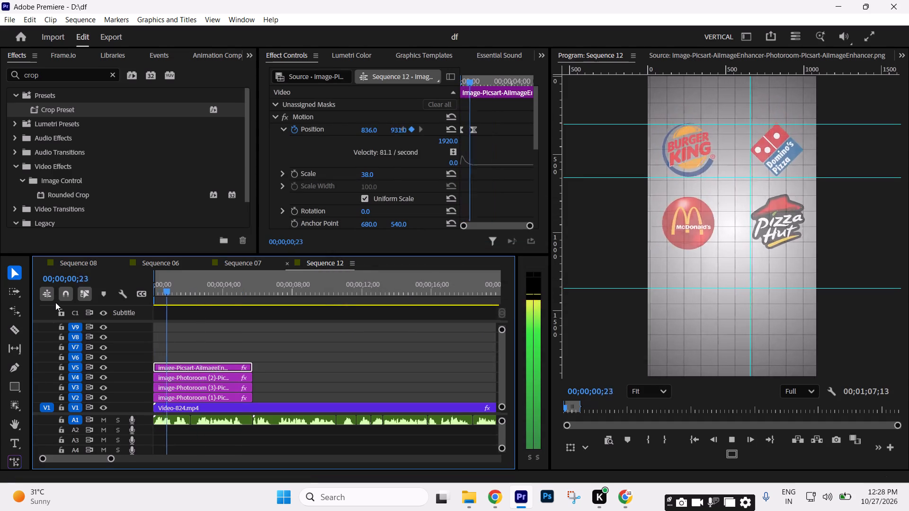
key(space)
click(348, 334)
key(ctrl+s)
key(space)
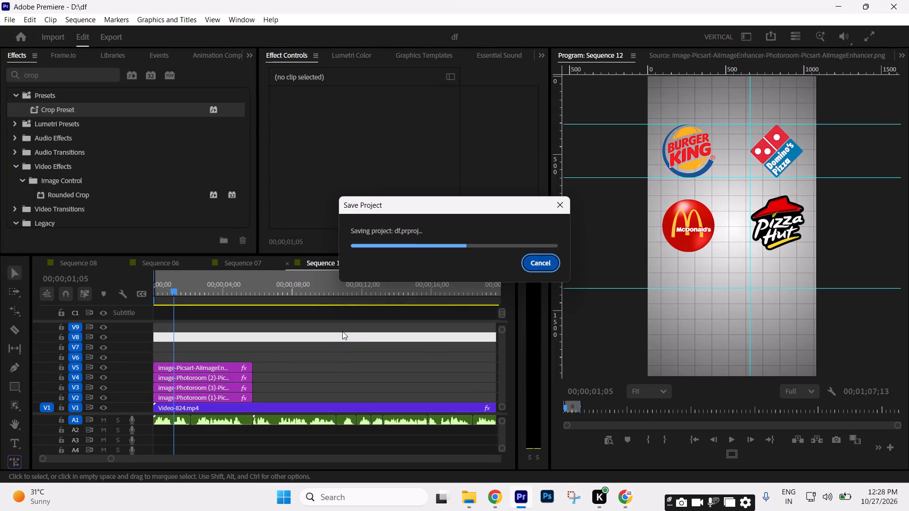
key(space)
key(space)
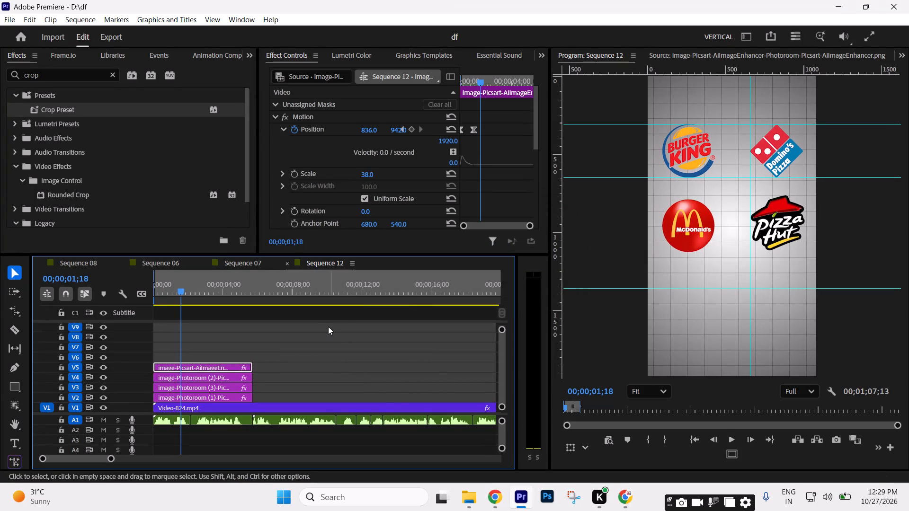
key(ctrl+s)
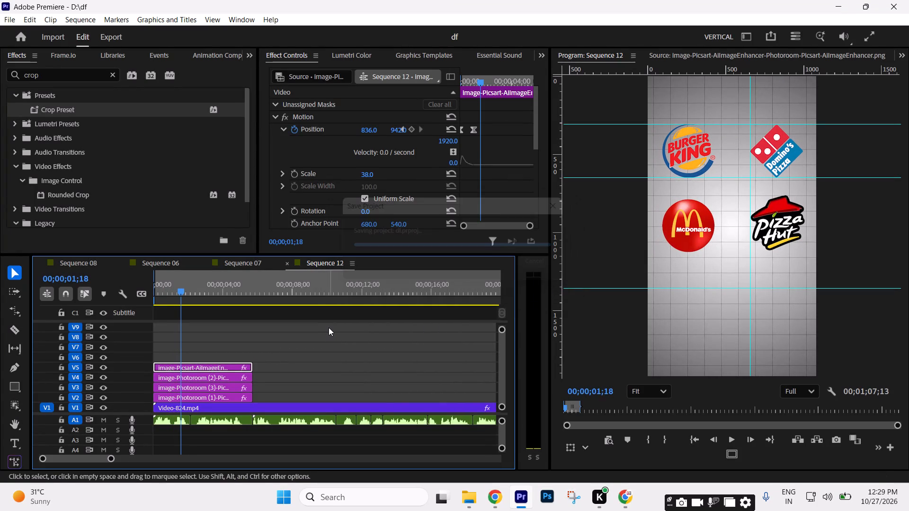
key(minus)
click(359, 336)
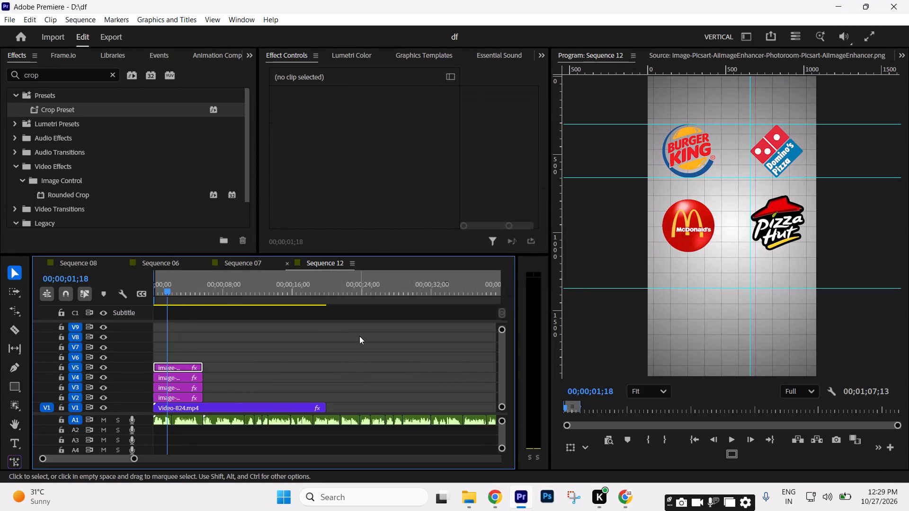
key(equal)
key(space)
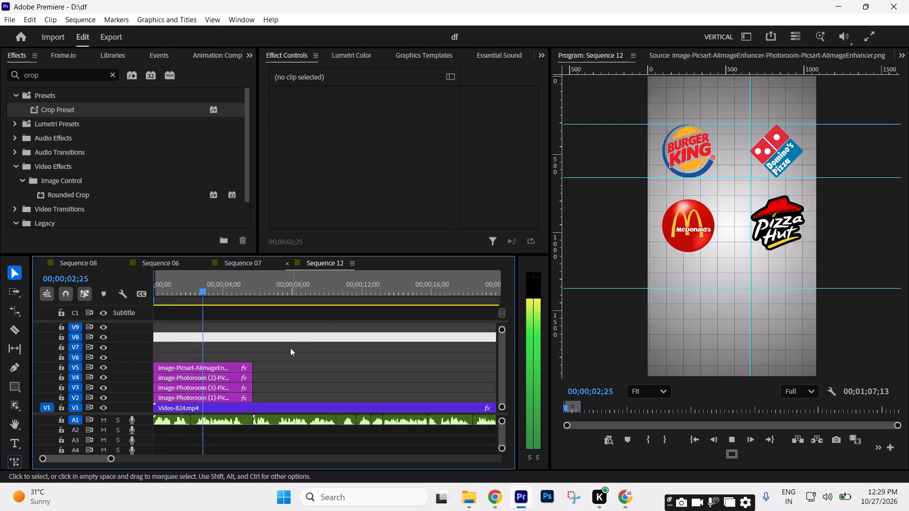
click(287, 338)
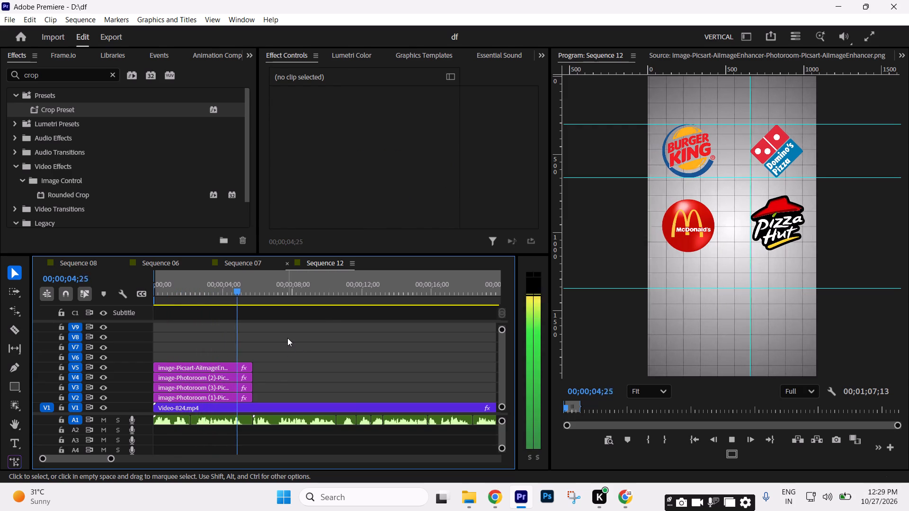
key(space)
click(193, 289)
click(354, 356)
key(ctrl+s)
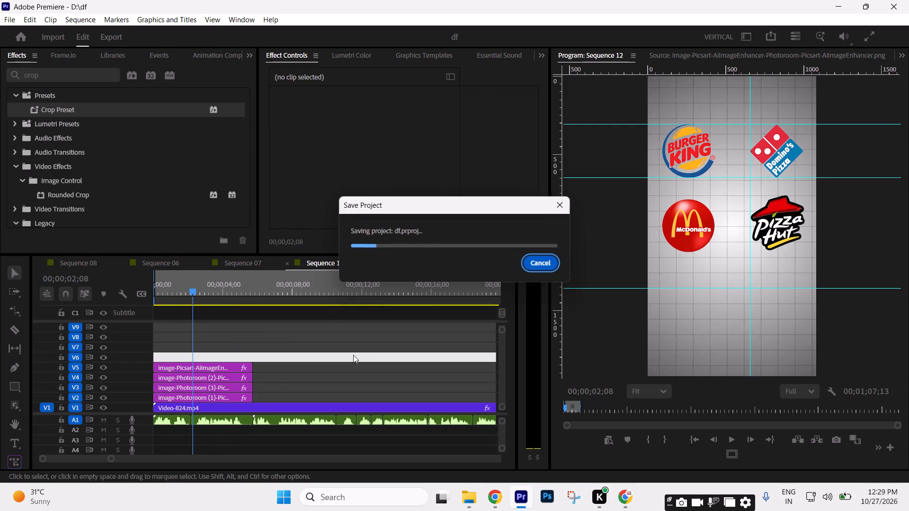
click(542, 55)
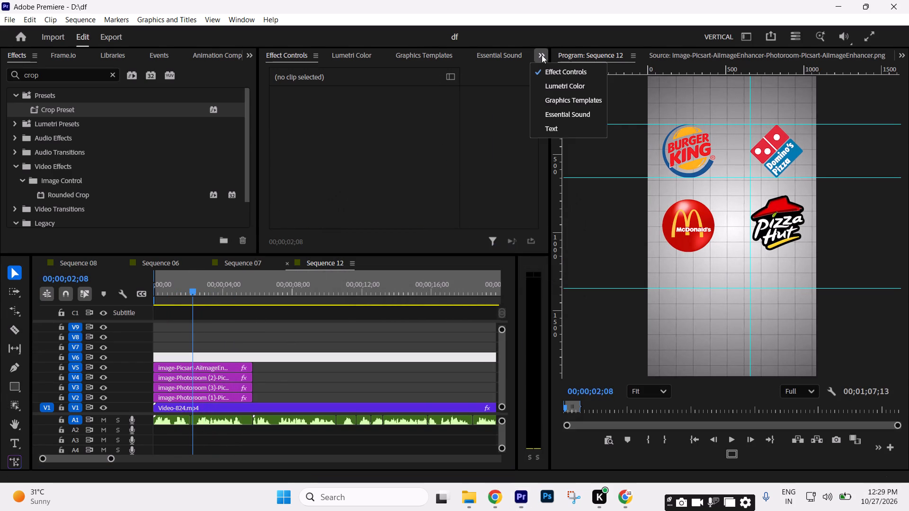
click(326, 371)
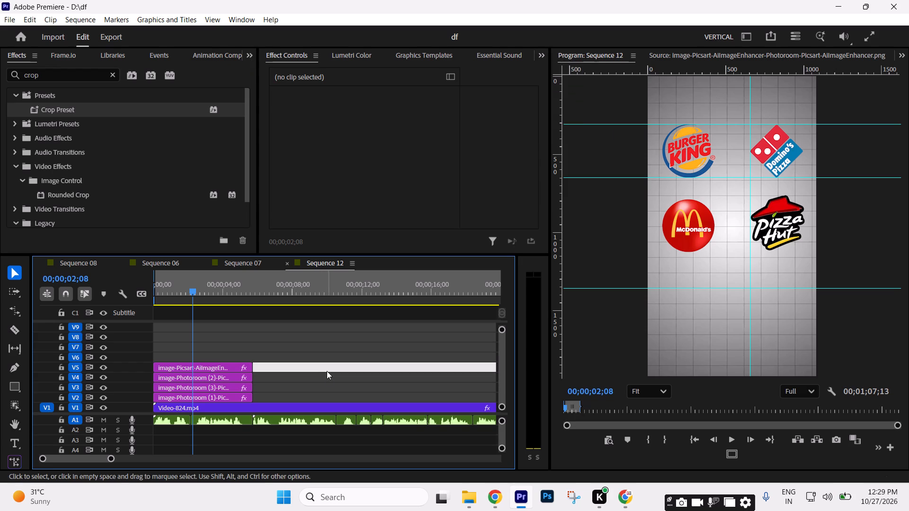
Move the image of the man in white from about 00;07;09 on V1 to V2, directly after the logo clips.
key(minus)
key(minus)
key(minus)
key(minus)
key(minus)
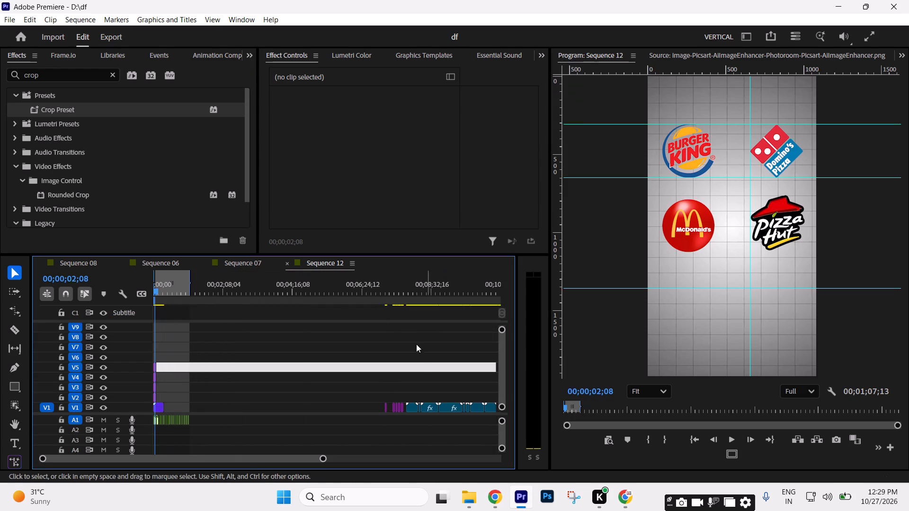
click(386, 297)
key(equal)
key(equal)
key(equal)
drag(333, 294, 343, 297)
key(minus)
drag(285, 380, 339, 414)
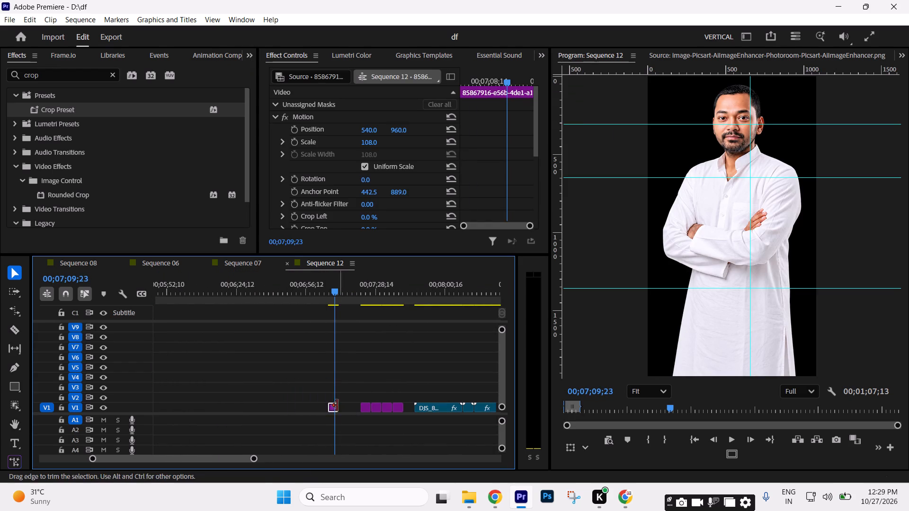
drag(334, 405, 182, 389)
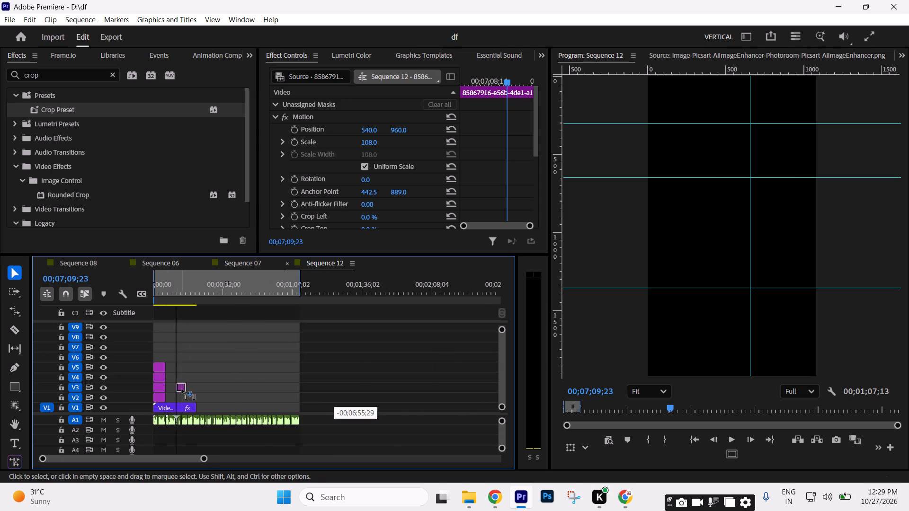
drag(182, 389, 173, 401)
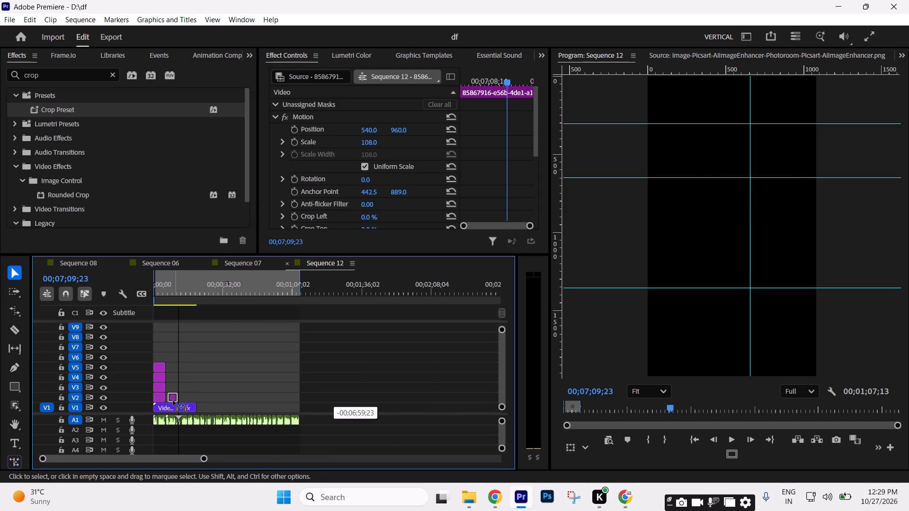
drag(173, 401, 172, 400)
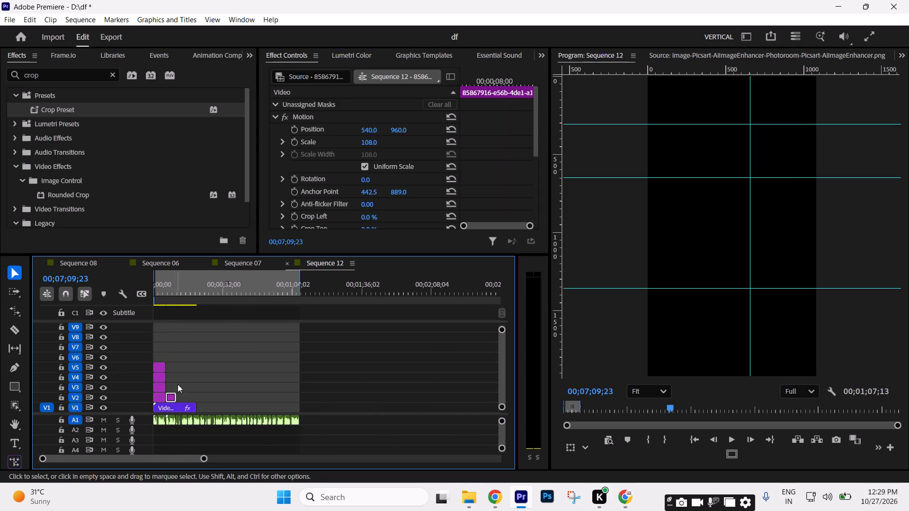
Play the opening of Sequence 12 and trim the ends of all four logo clips back to the first audio cut, about two seconds in.
click(173, 293)
key(space)
text(===)
key(minus)
drag(211, 288, 179, 293)
key(space)
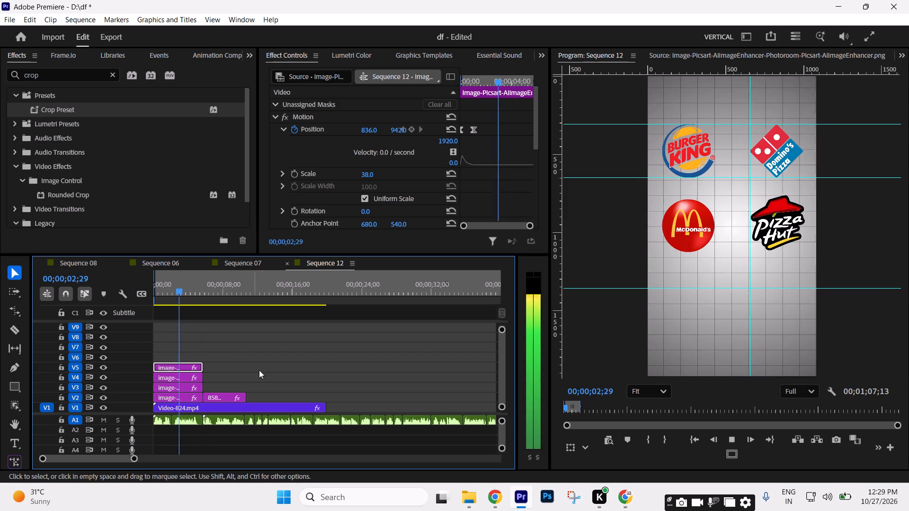
key(space)
key(equal)
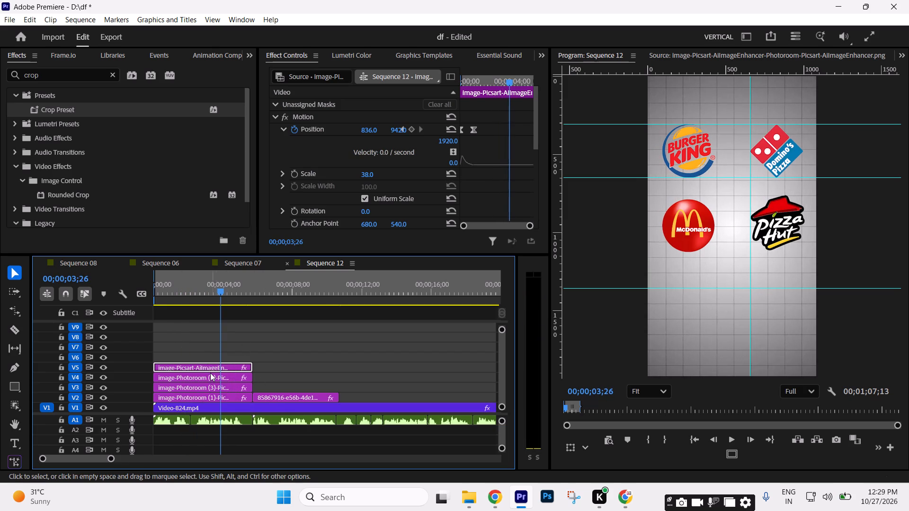
drag(208, 349, 229, 401)
drag(250, 388, 239, 389)
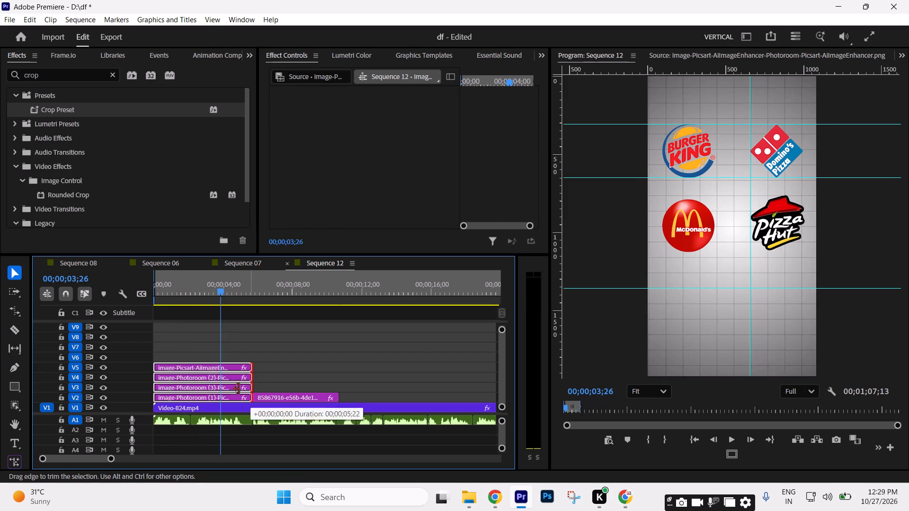
drag(239, 389, 192, 391)
Replay the shortened logo opening and move the image of the man on V2 back to start directly after the logos.
drag(180, 299, 94, 307)
key(space)
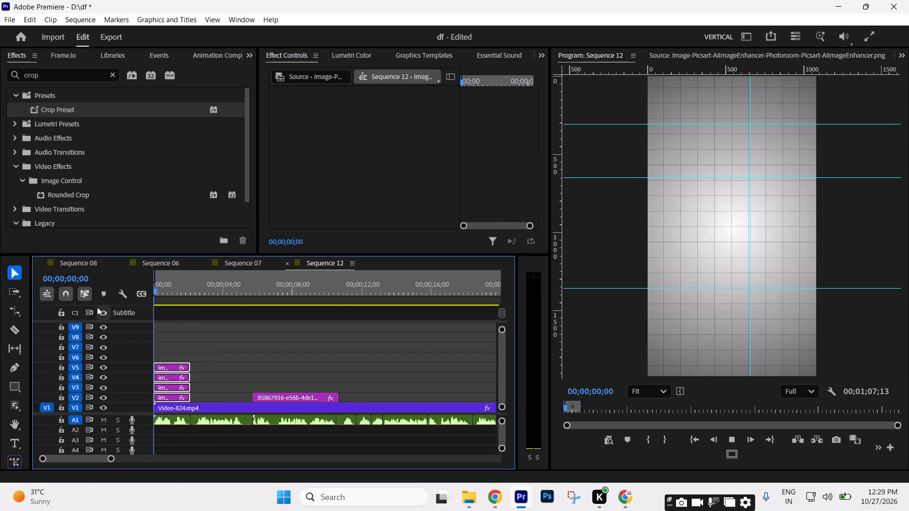
key(space)
key(space)
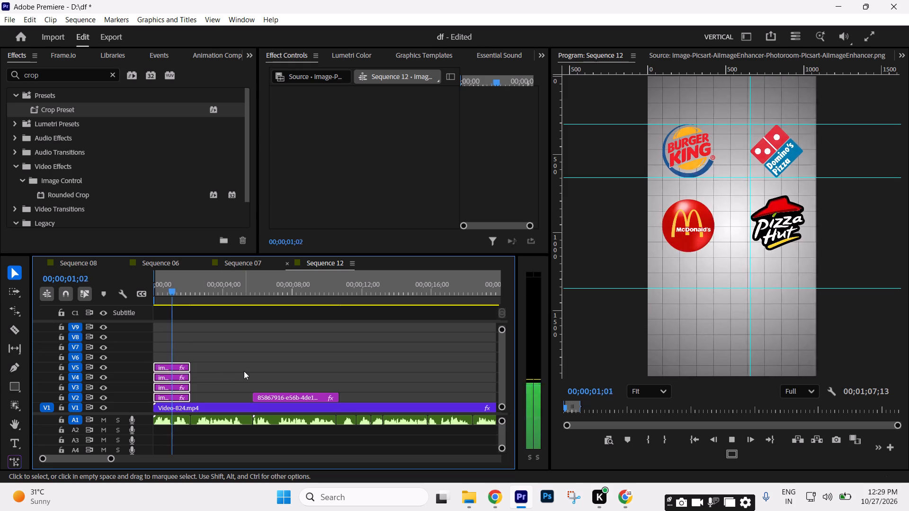
key(space)
drag(289, 397, 232, 402)
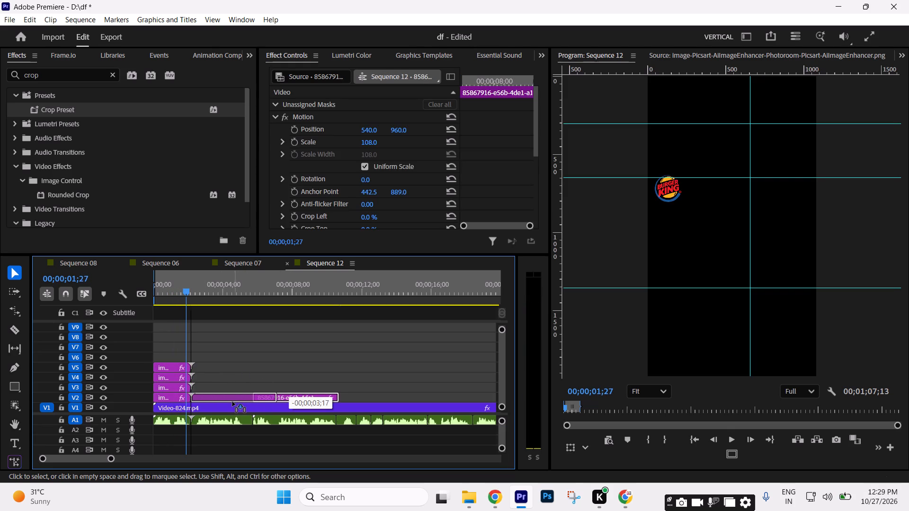
drag(232, 402, 231, 402)
Play through the image of the man and trim its end back to the audio cut at about 00;00;05;22.
key(space)
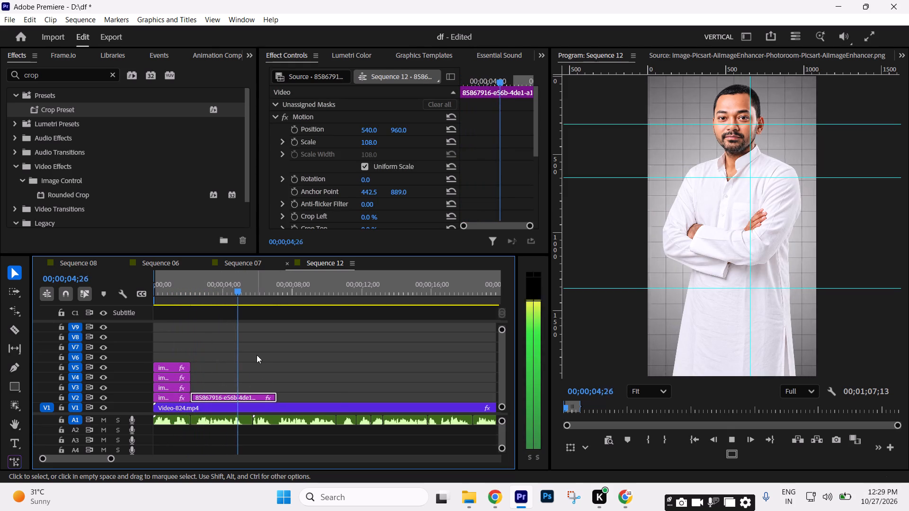
key(space)
click(199, 290)
key(space)
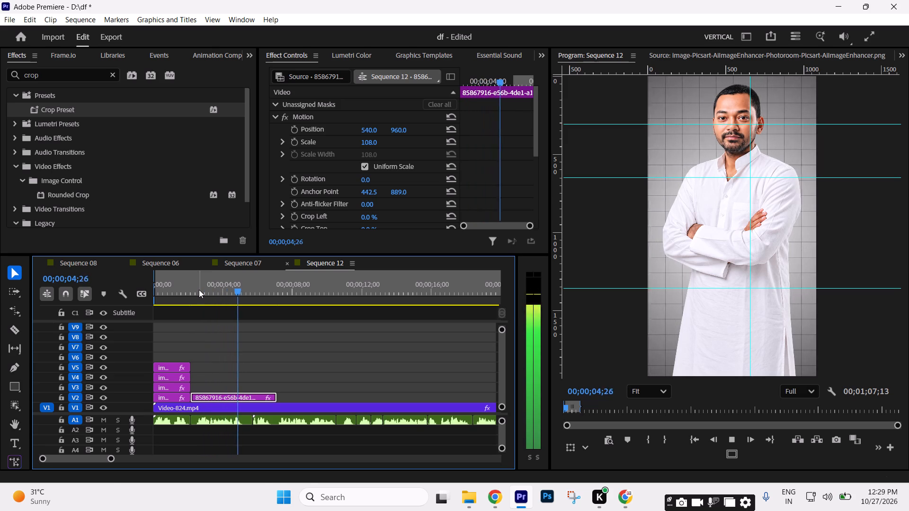
key(space)
drag(280, 398, 253, 399)
click(309, 376)
Lower the image of the man with its vertical Position so his head sits just below mid-frame, leaving space above.
click(205, 293)
click(225, 400)
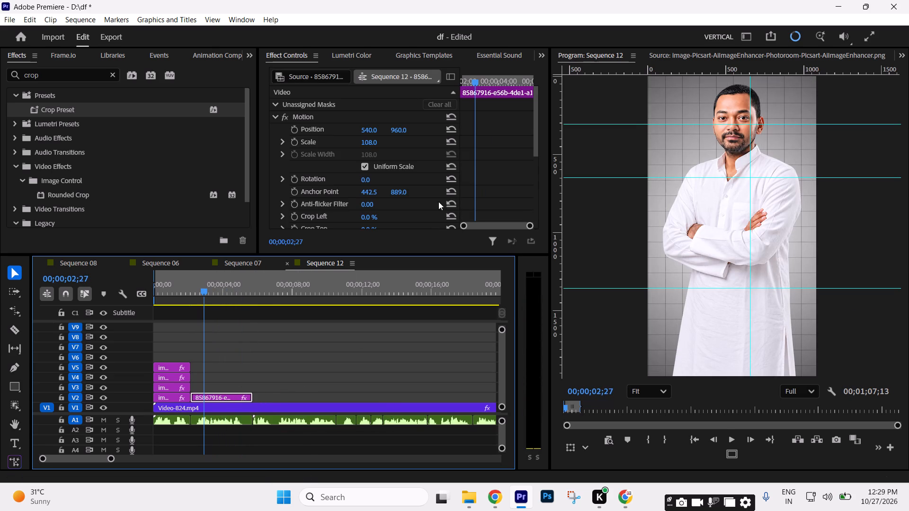
drag(396, 129, 339, 125)
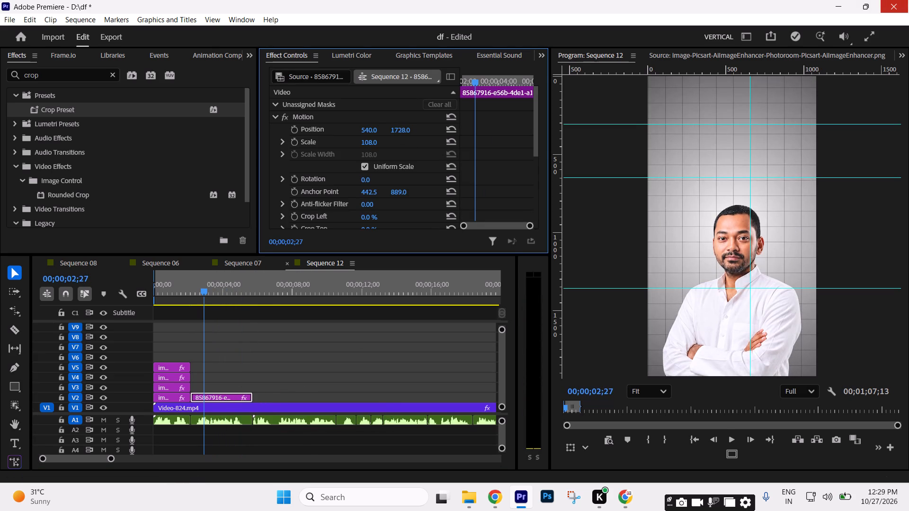
drag(339, 125, 316, 126)
click(326, 359)
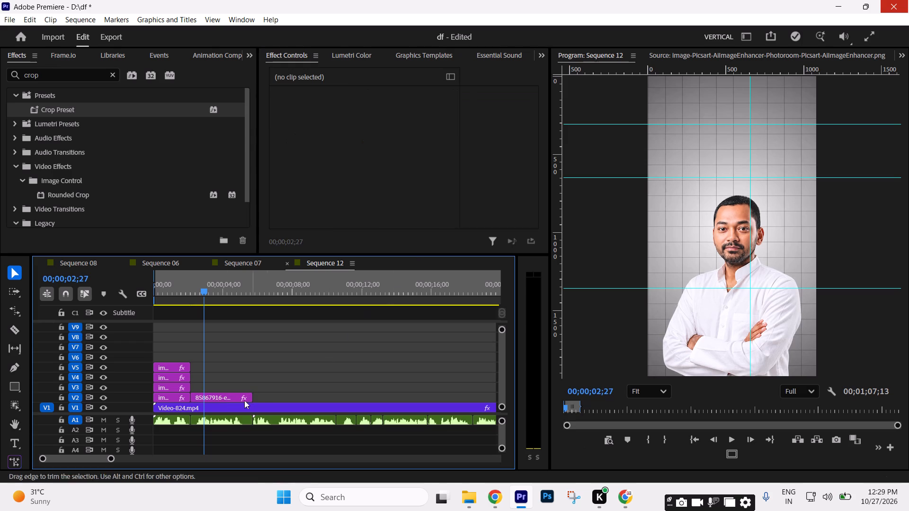
Move the image of the man up from V2 to V3, keeping its start time.
drag(210, 397, 210, 392)
click(305, 374)
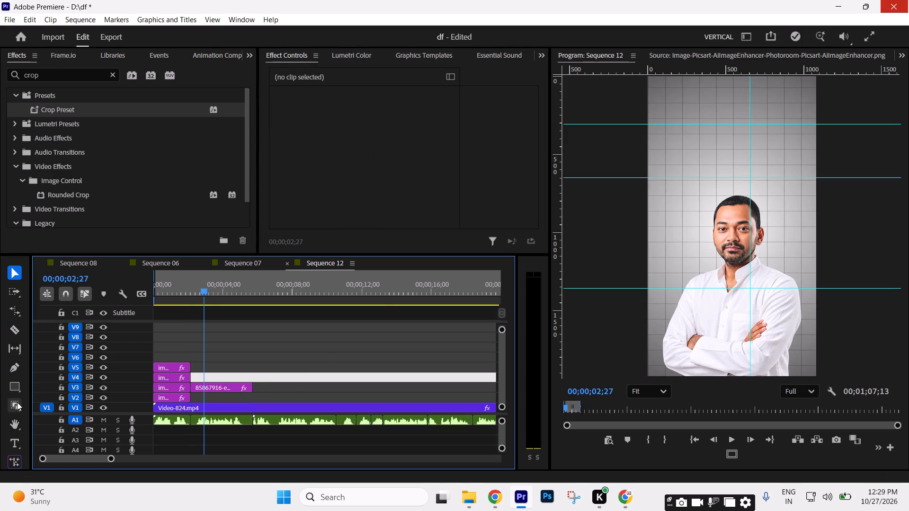
Draw a large circle with the Ellipse tool over the man's head and shoulders.
drag(15, 389, 66, 397)
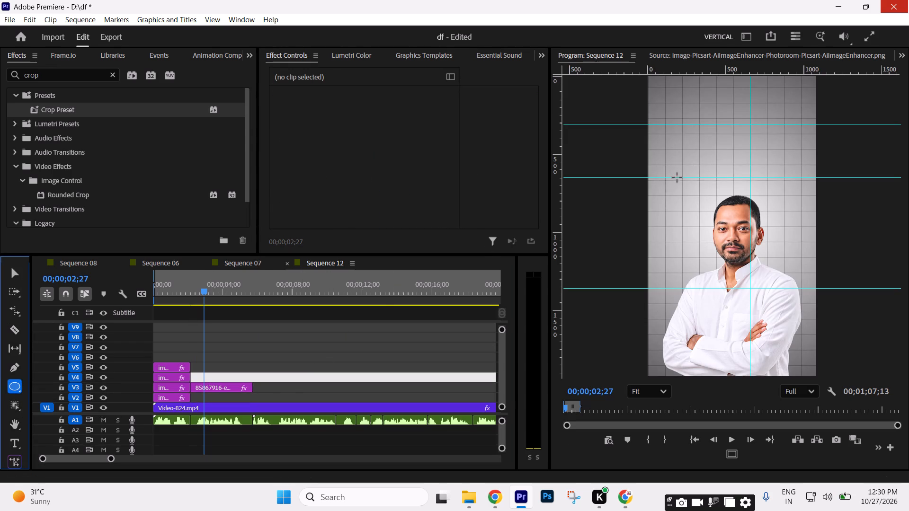
drag(674, 172, 770, 255)
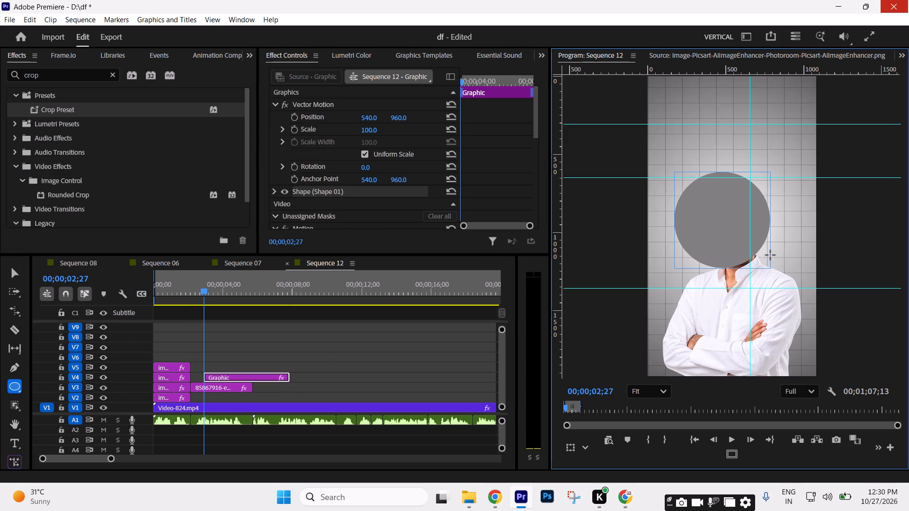
drag(770, 255, 782, 264)
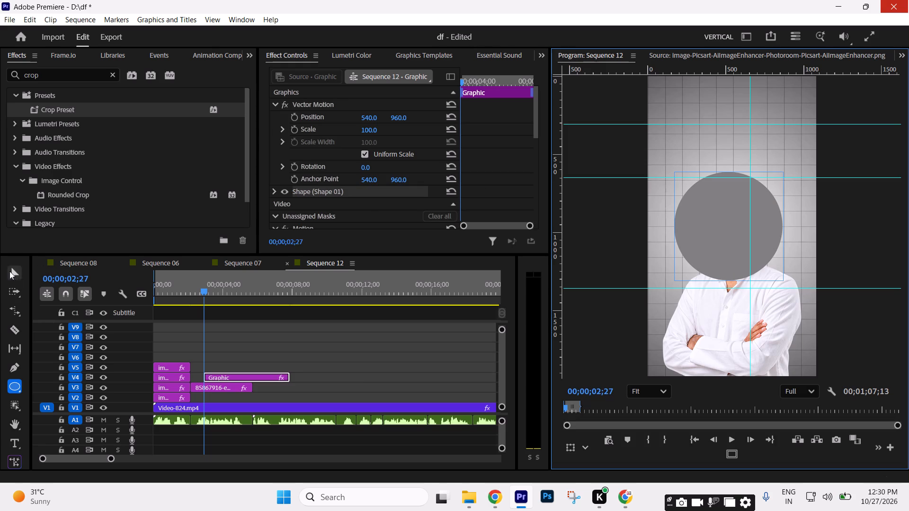
click(9, 270)
Move the circle graphic to V2 beneath the image of the man and match its start and end to that clip.
drag(253, 379, 222, 401)
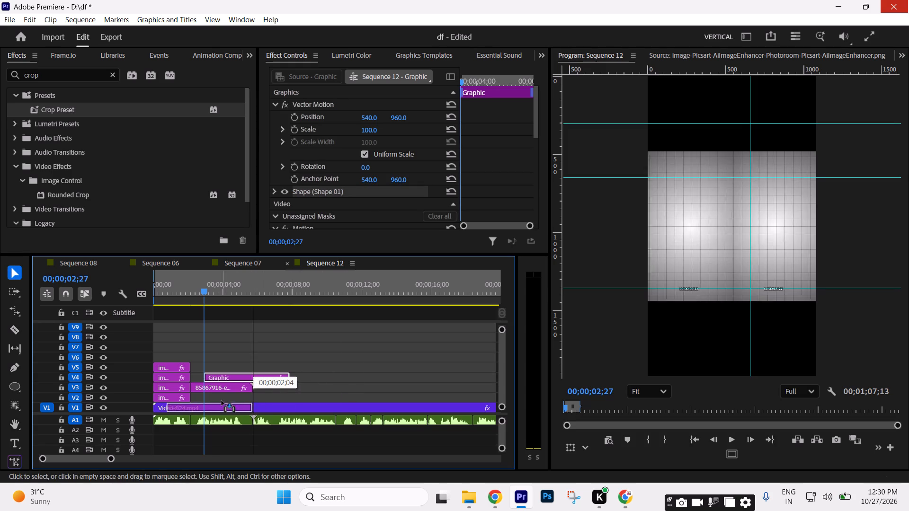
drag(222, 401, 239, 397)
drag(255, 397, 241, 397)
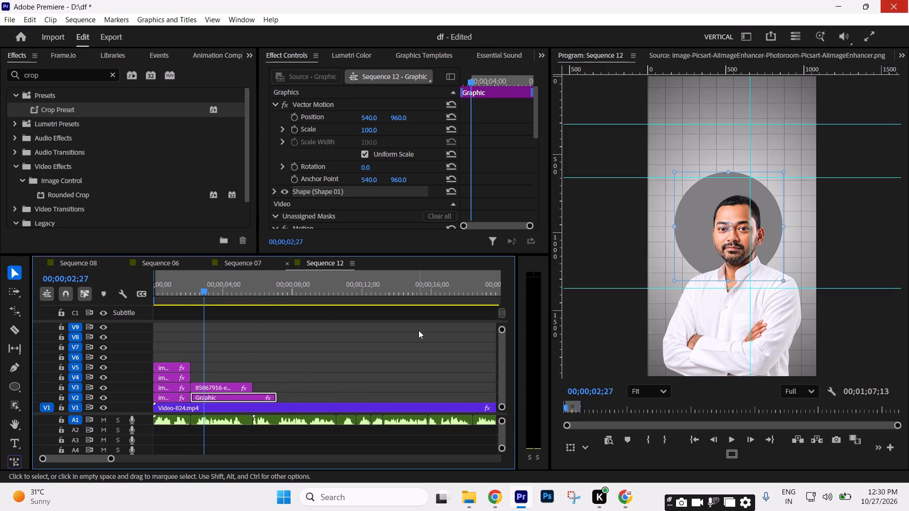
click(284, 396)
drag(281, 396, 258, 396)
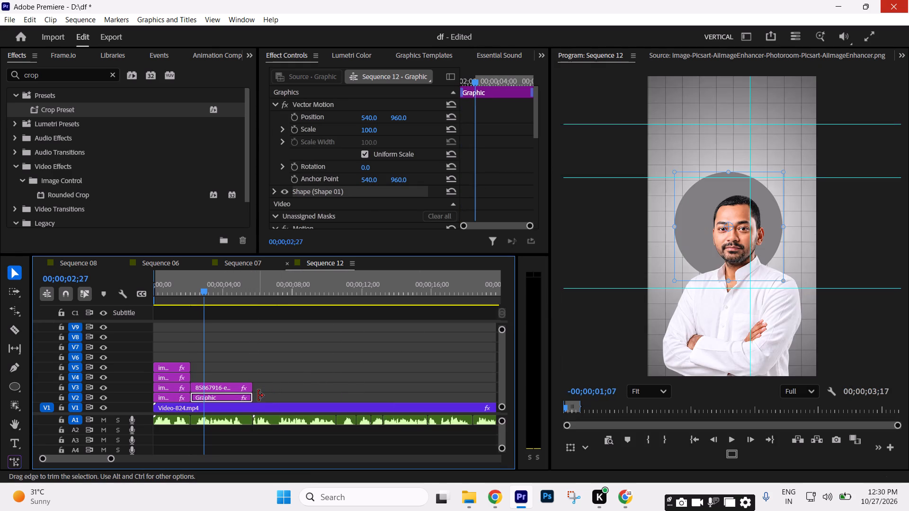
click(257, 385)
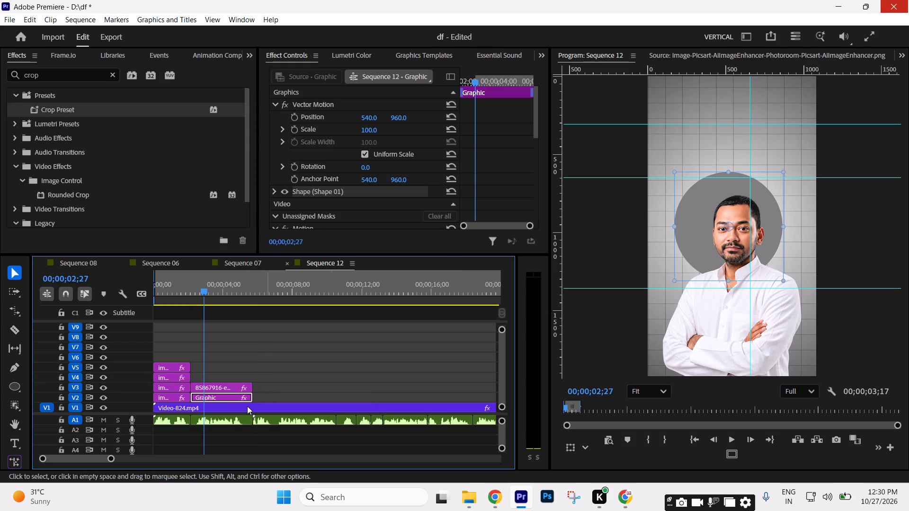
Change the circle's fill from grey to solid green, hex 0F8E01.
click(226, 395)
scroll(481, 165, down, 14)
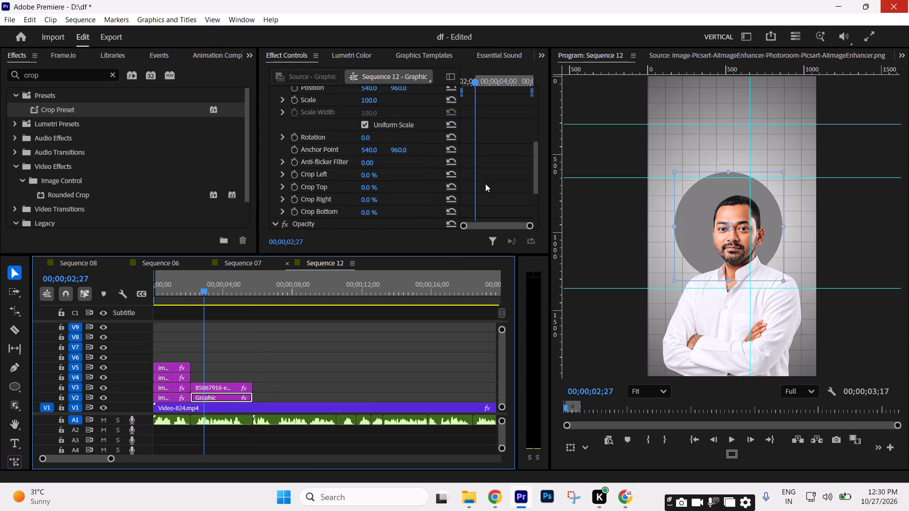
scroll(485, 183, down, 6)
scroll(489, 191, up, 15)
click(272, 137)
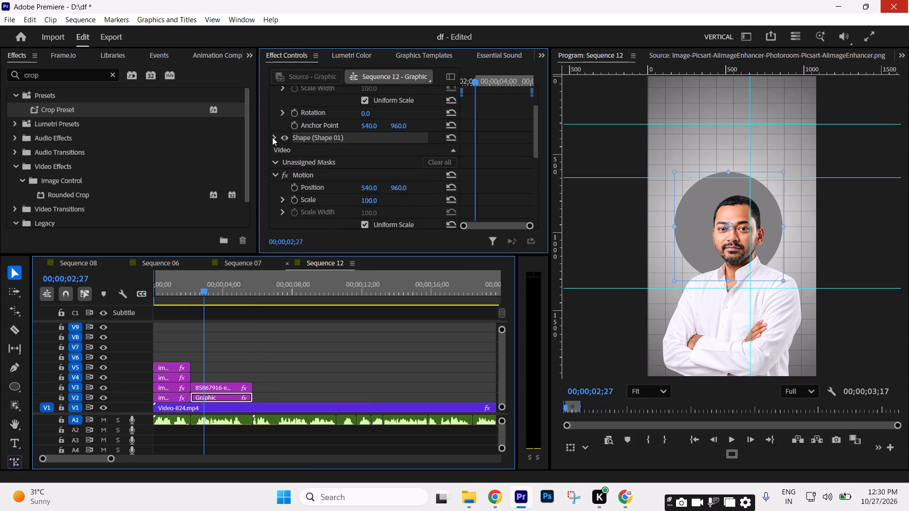
scroll(487, 185, down, 5)
click(322, 142)
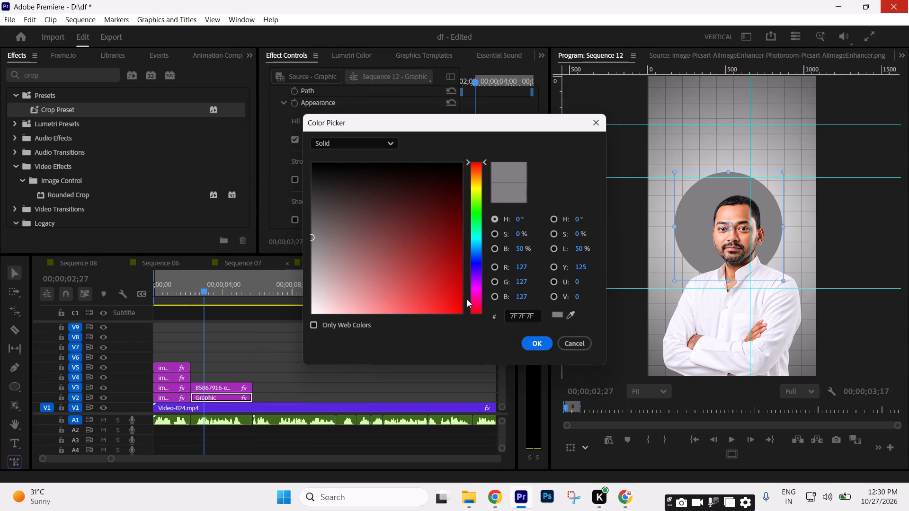
drag(448, 293, 528, 358)
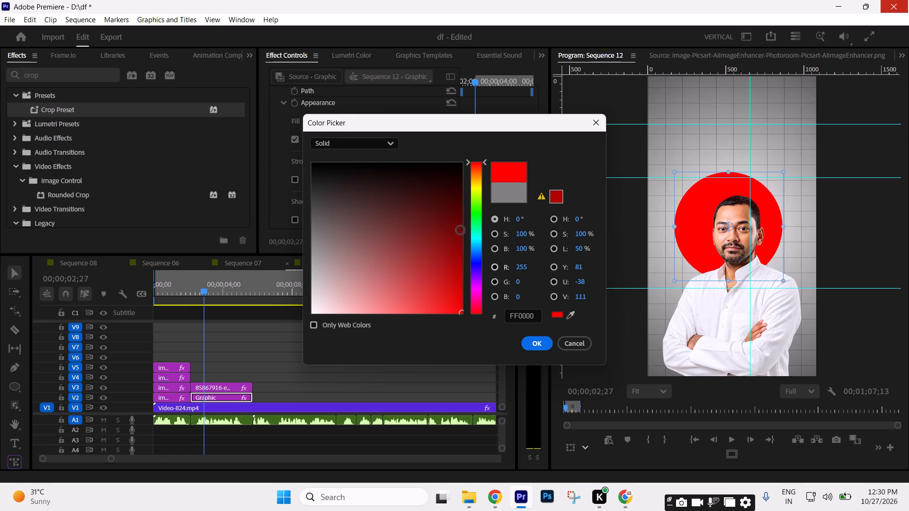
drag(472, 211, 476, 189)
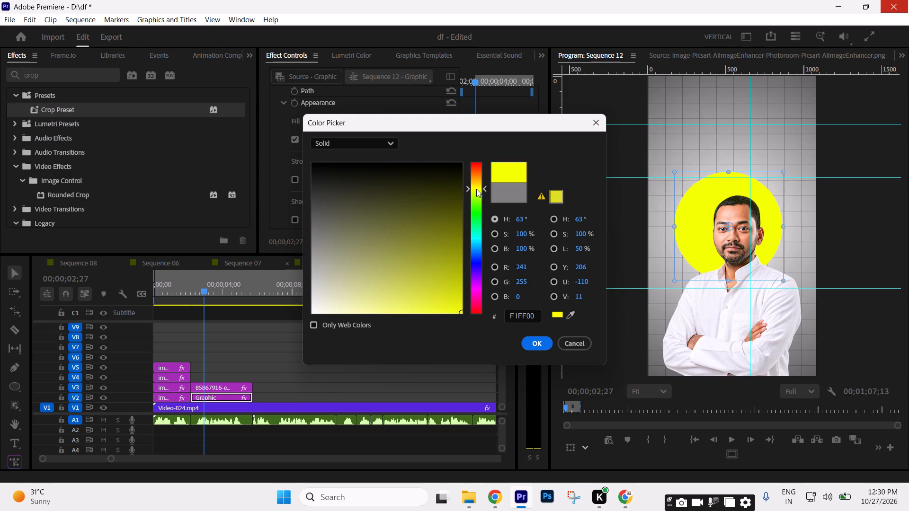
drag(476, 189, 477, 185)
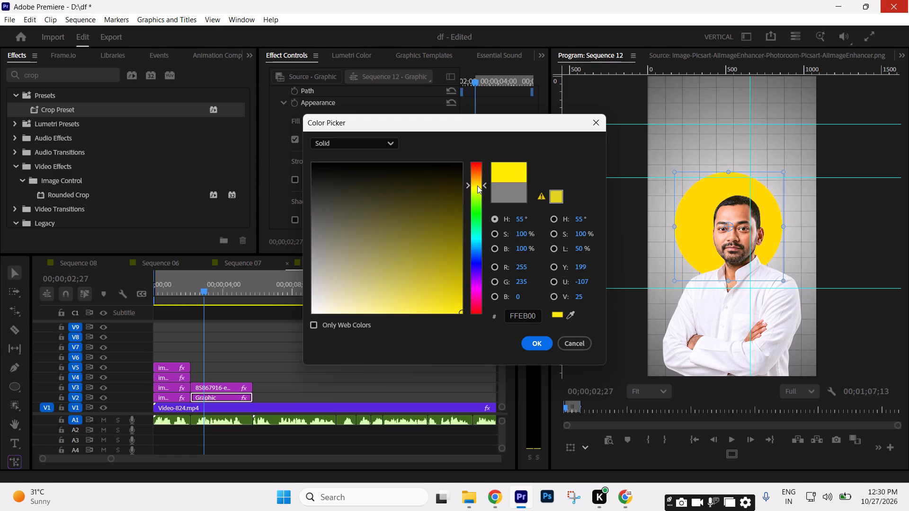
drag(477, 185, 478, 187)
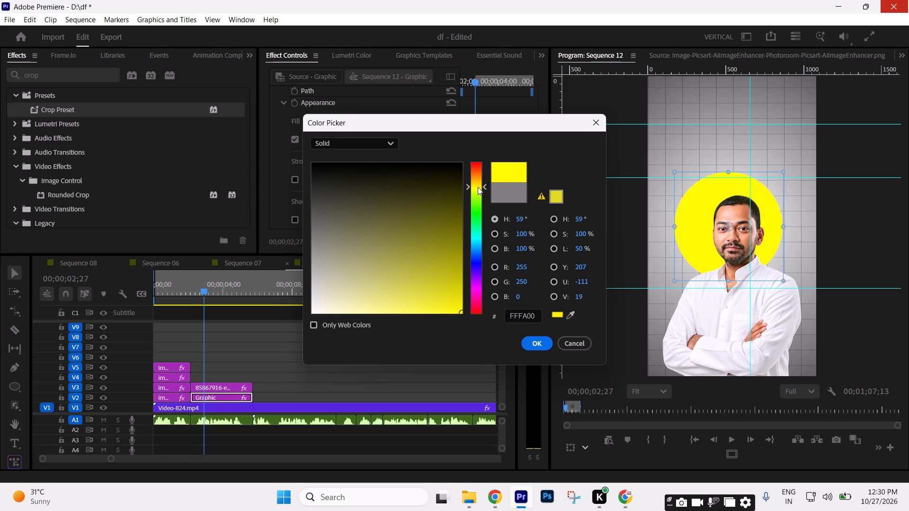
drag(478, 187, 478, 186)
drag(477, 203, 472, 225)
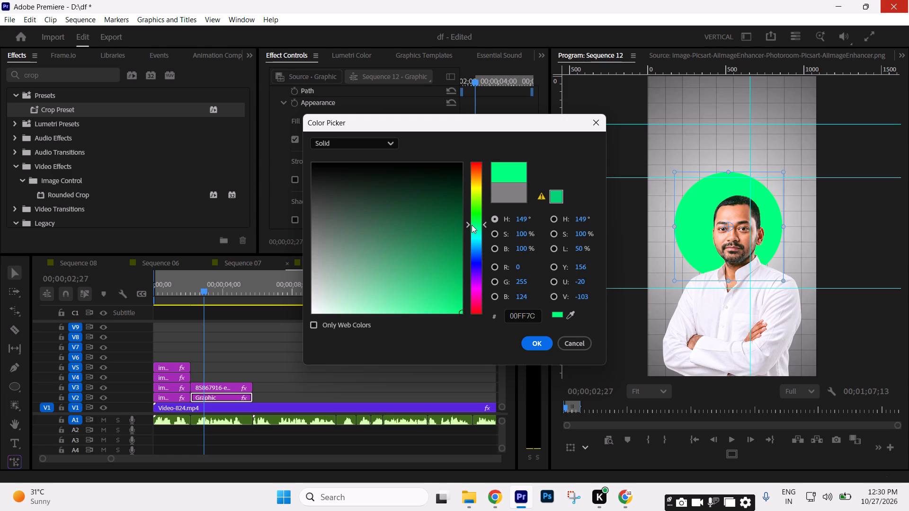
drag(472, 225, 472, 222)
drag(475, 219, 477, 210)
drag(442, 217, 465, 180)
drag(463, 186, 460, 200)
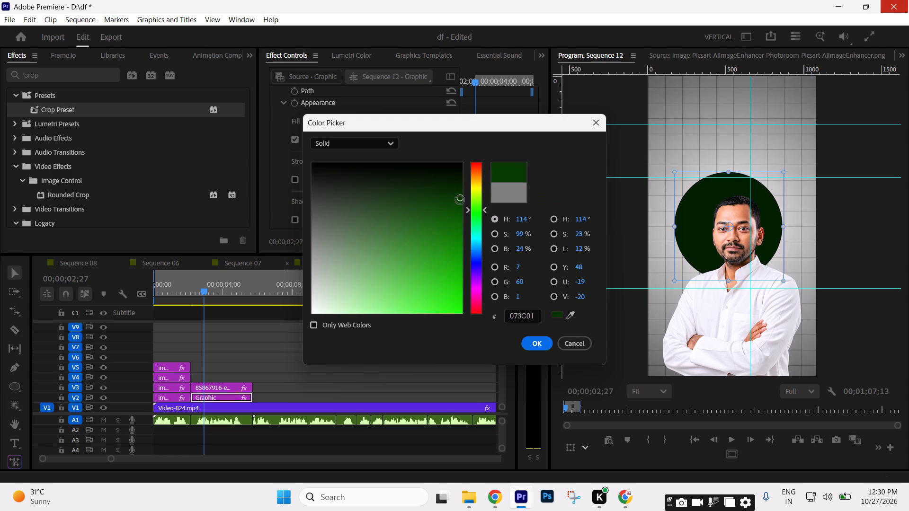
drag(460, 200, 459, 203)
drag(458, 205, 461, 219)
drag(461, 219, 463, 227)
drag(463, 227, 463, 237)
drag(463, 237, 465, 243)
drag(465, 243, 466, 247)
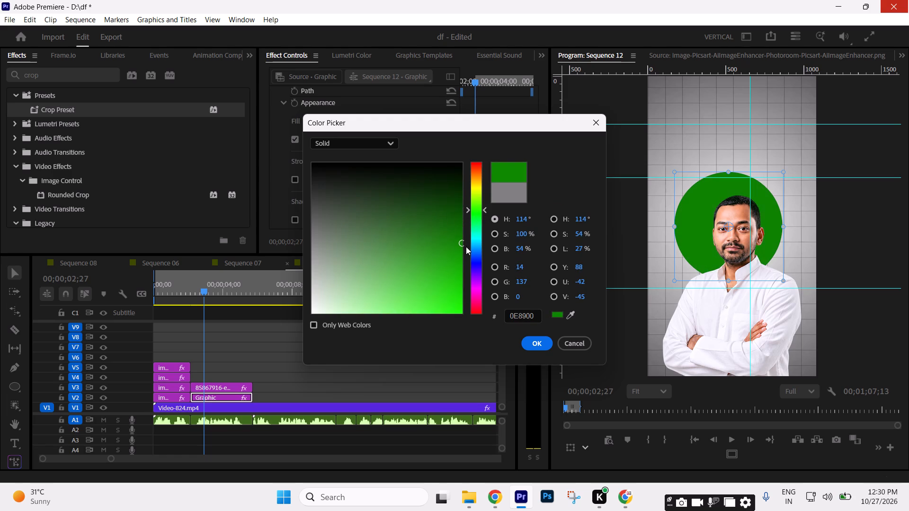
drag(466, 247, 468, 250)
drag(458, 244, 458, 246)
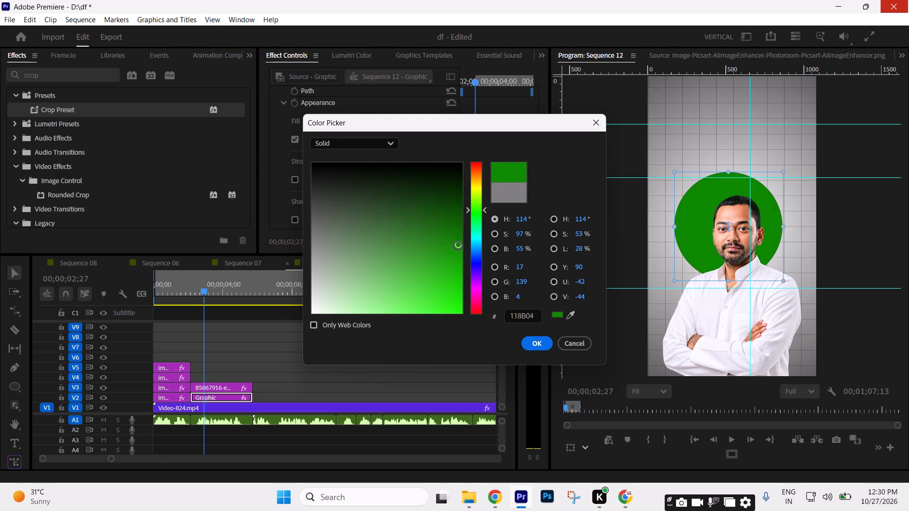
drag(458, 246, 458, 248)
click(458, 248)
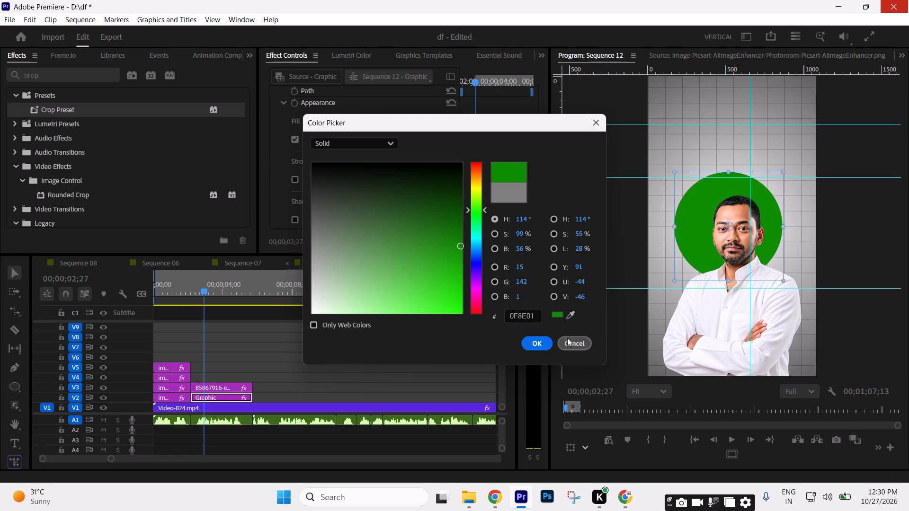
click(541, 346)
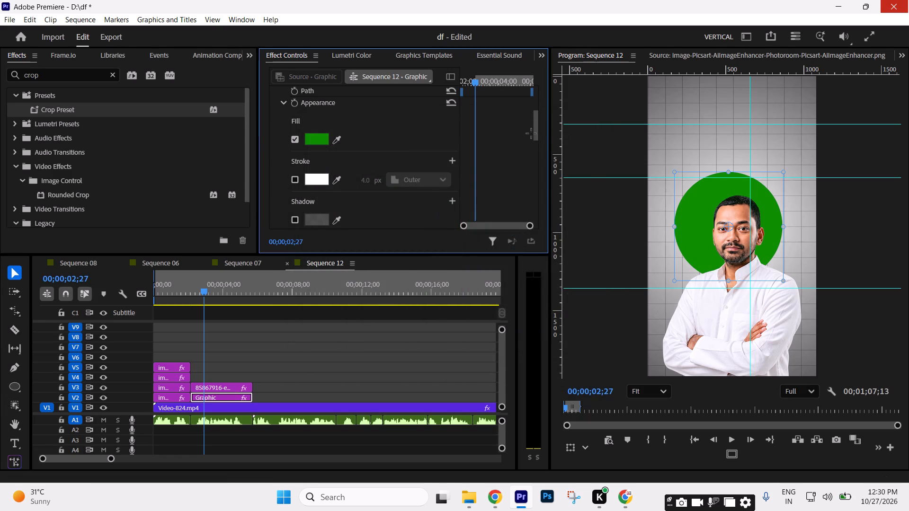
Center the green circle behind the man's head by setting its Vector Motion Position to 584, 997.
click(531, 133)
drag(535, 135, 536, 94)
drag(370, 116, 391, 118)
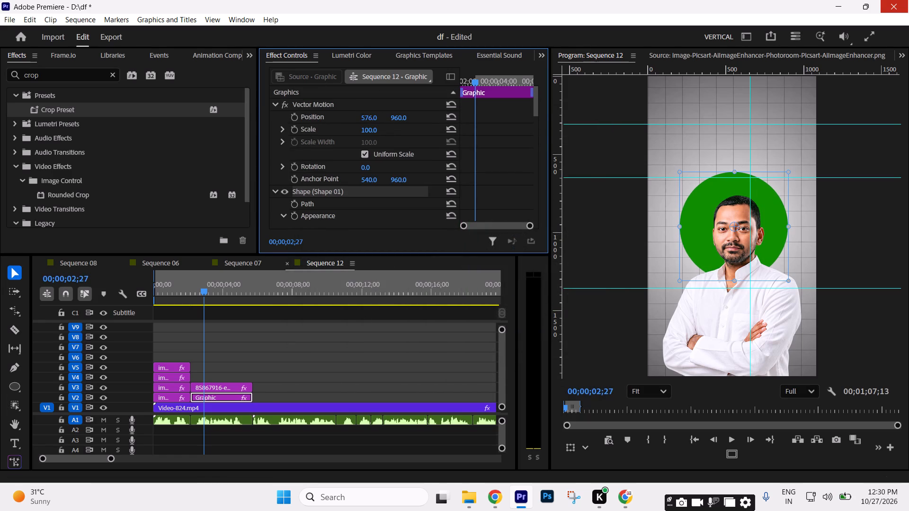
drag(391, 118, 398, 119)
drag(399, 120, 404, 83)
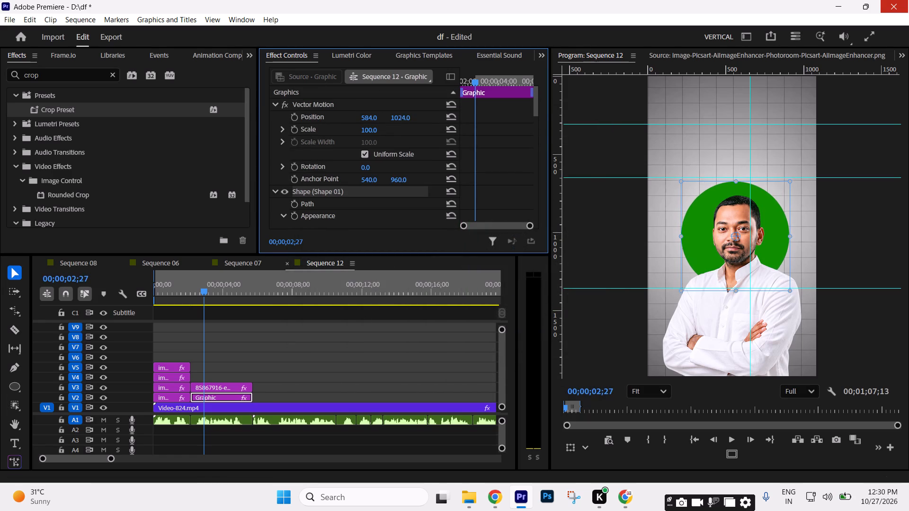
drag(404, 83, 408, 99)
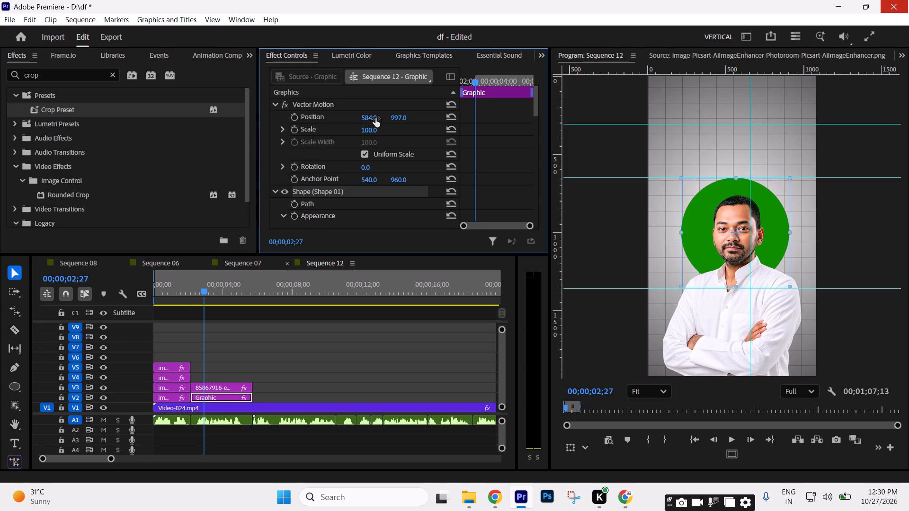
Shift the green circle's horizontal position to 590 and save the project.
click(368, 117)
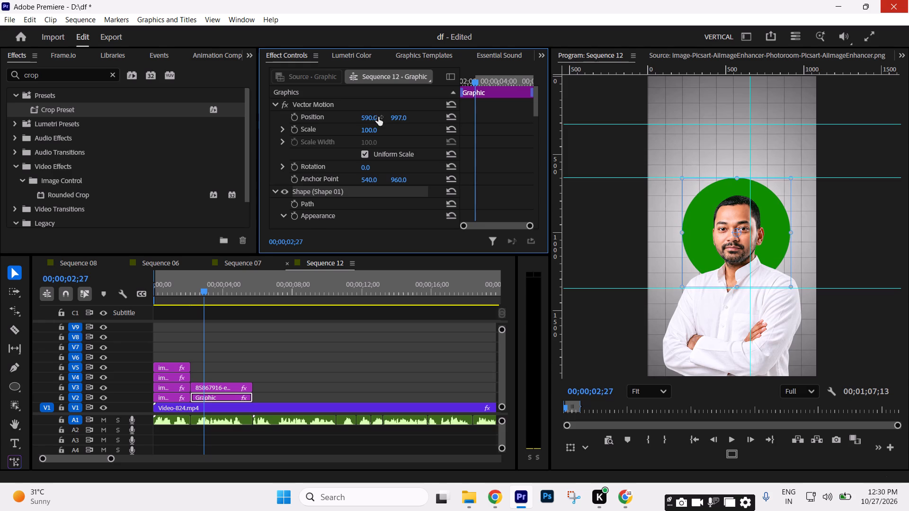
key(ctrl+s)
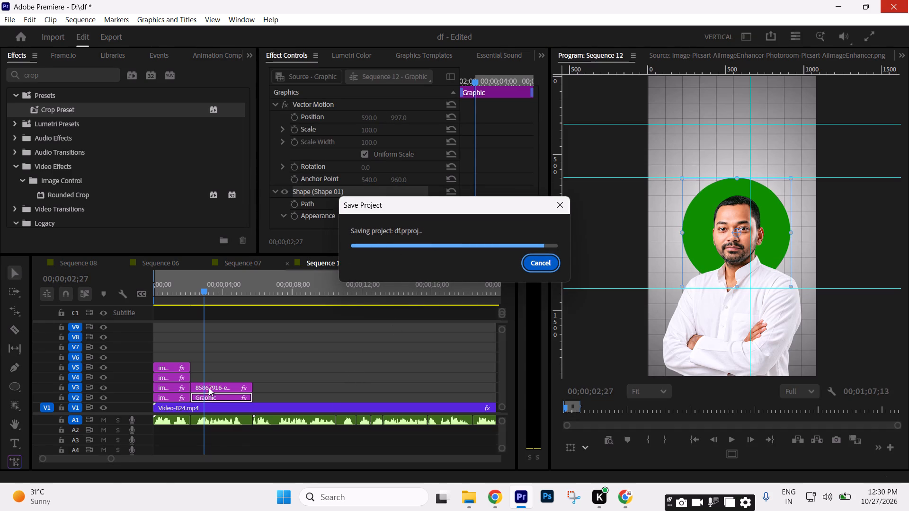
Move the image of the man up to V4 and duplicate the green circle graphic onto V3.
drag(216, 386, 216, 379)
drag(216, 395, 216, 389)
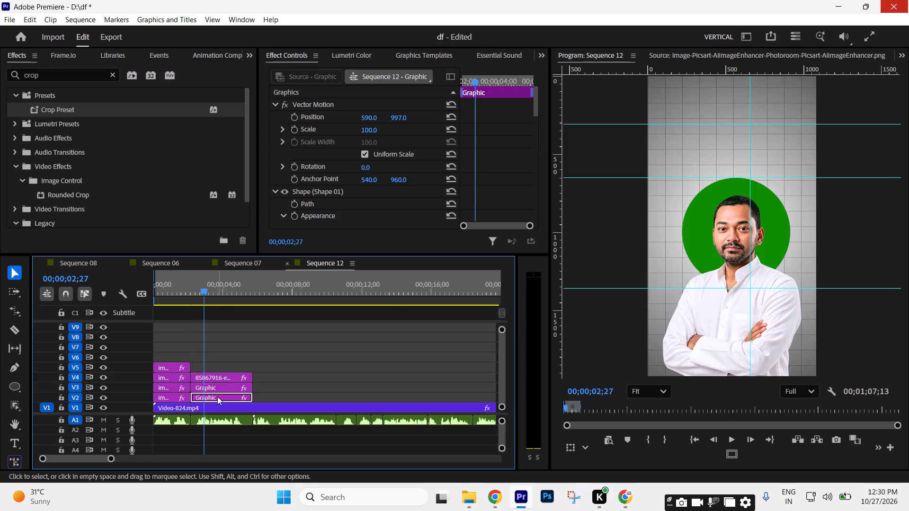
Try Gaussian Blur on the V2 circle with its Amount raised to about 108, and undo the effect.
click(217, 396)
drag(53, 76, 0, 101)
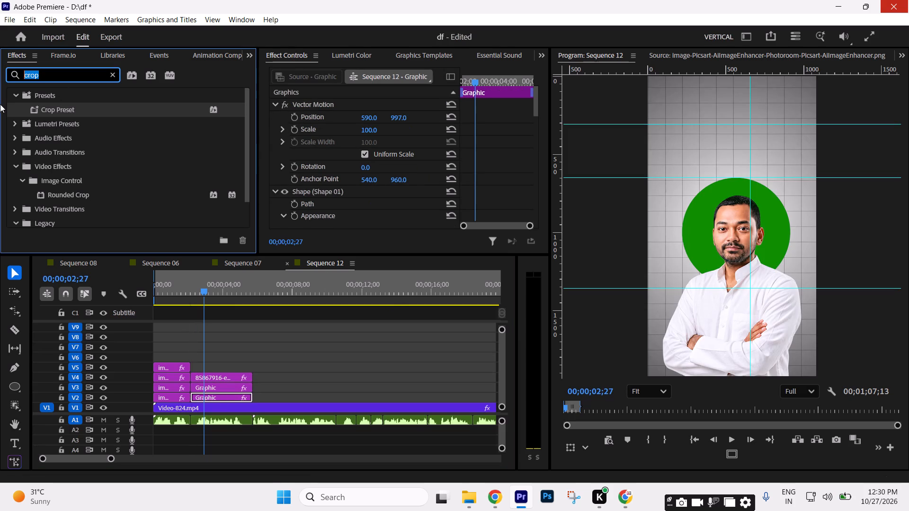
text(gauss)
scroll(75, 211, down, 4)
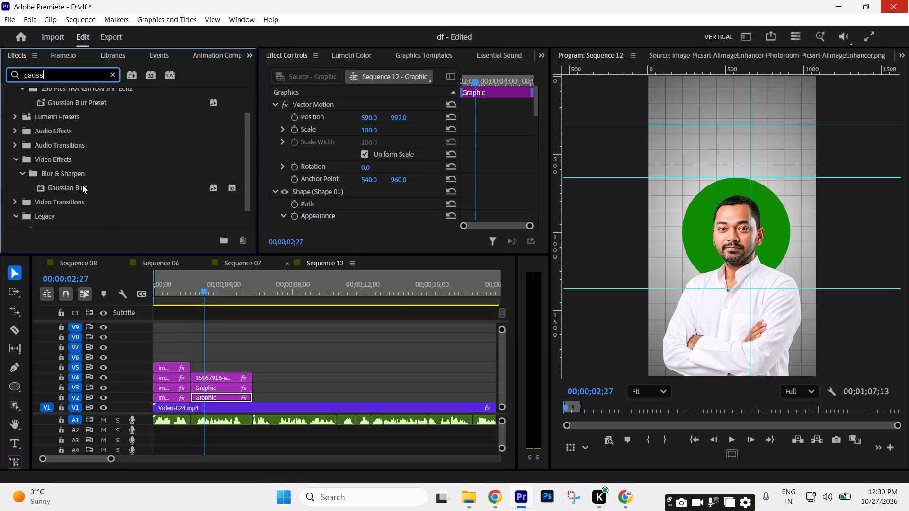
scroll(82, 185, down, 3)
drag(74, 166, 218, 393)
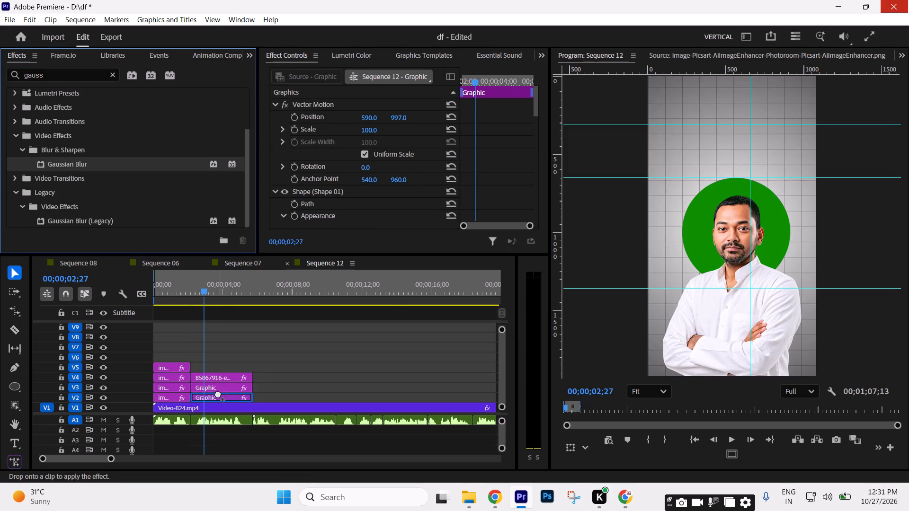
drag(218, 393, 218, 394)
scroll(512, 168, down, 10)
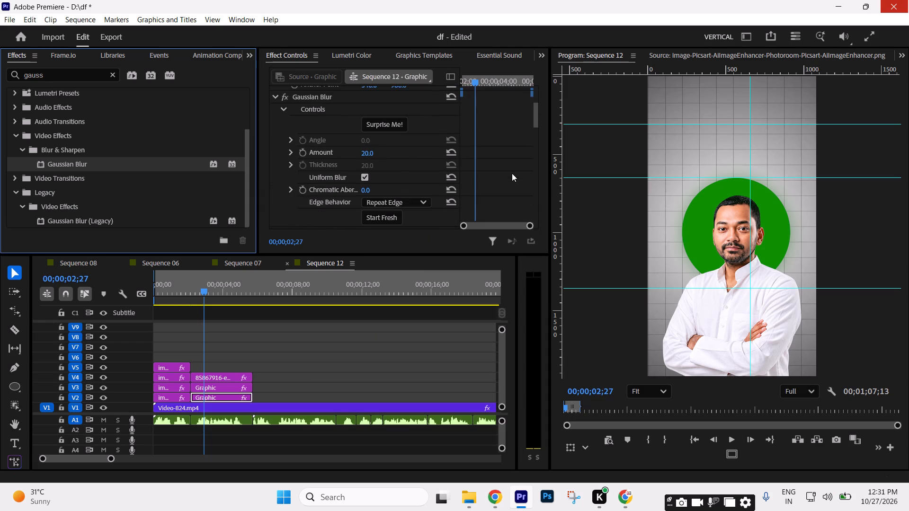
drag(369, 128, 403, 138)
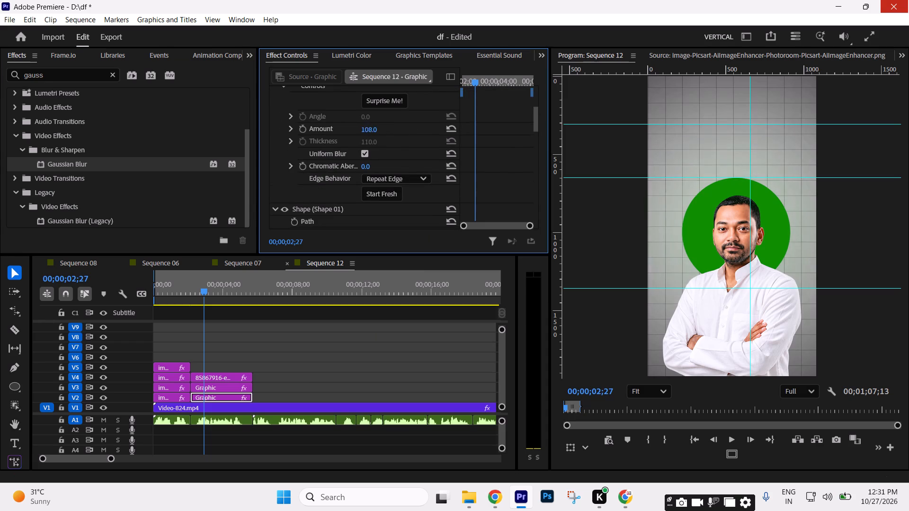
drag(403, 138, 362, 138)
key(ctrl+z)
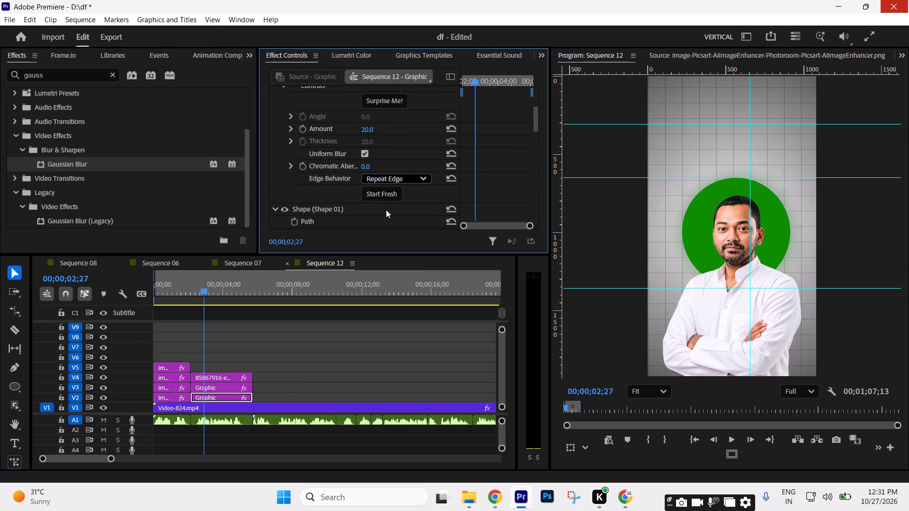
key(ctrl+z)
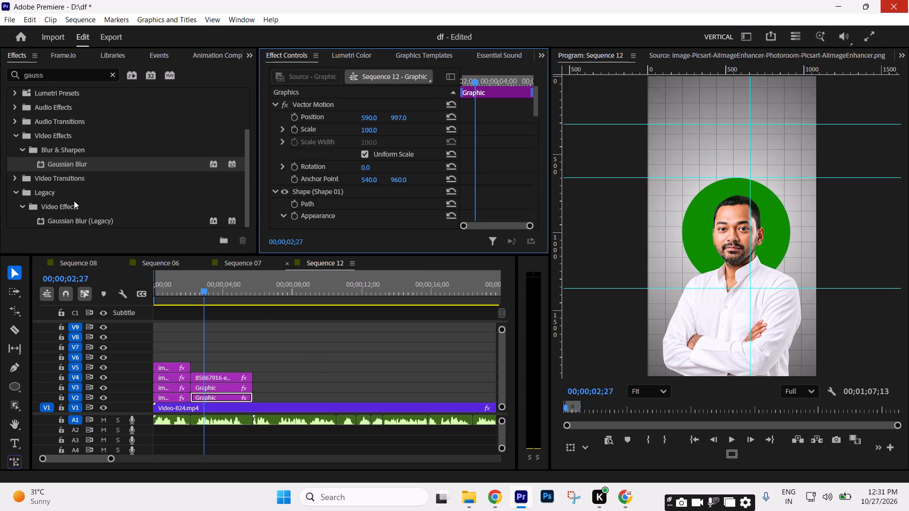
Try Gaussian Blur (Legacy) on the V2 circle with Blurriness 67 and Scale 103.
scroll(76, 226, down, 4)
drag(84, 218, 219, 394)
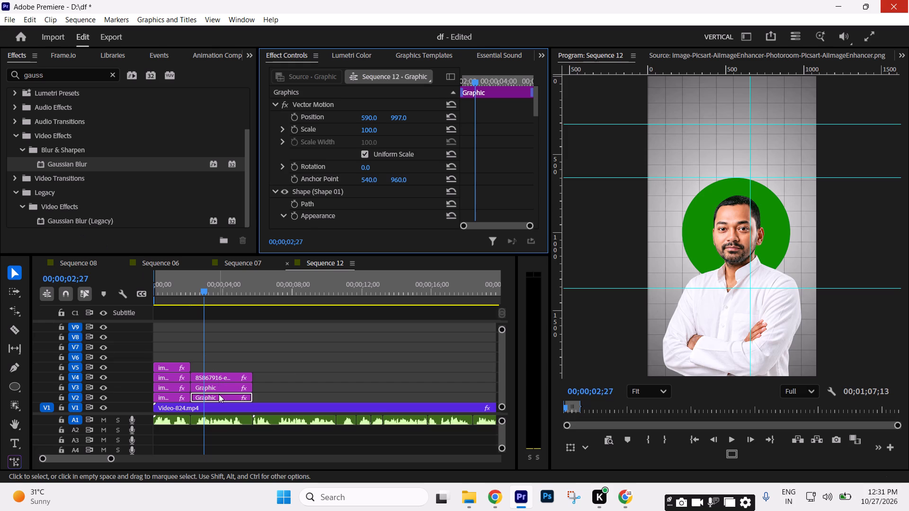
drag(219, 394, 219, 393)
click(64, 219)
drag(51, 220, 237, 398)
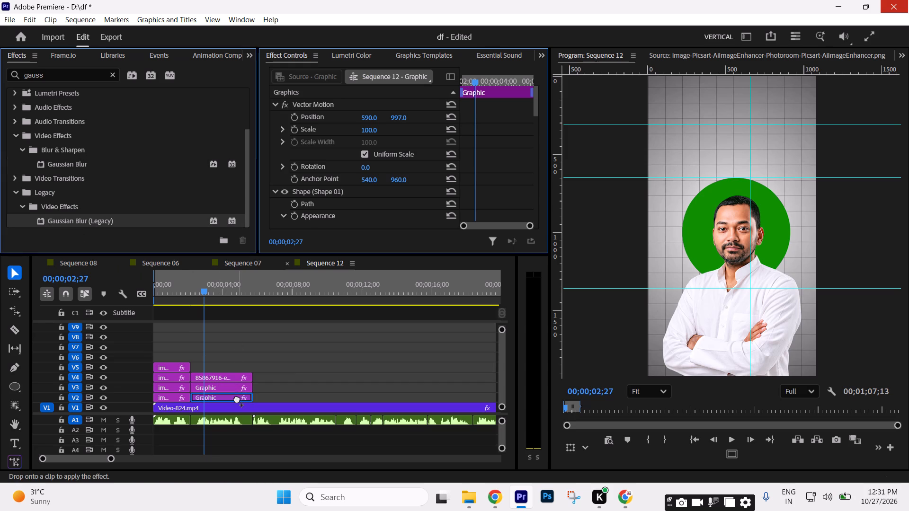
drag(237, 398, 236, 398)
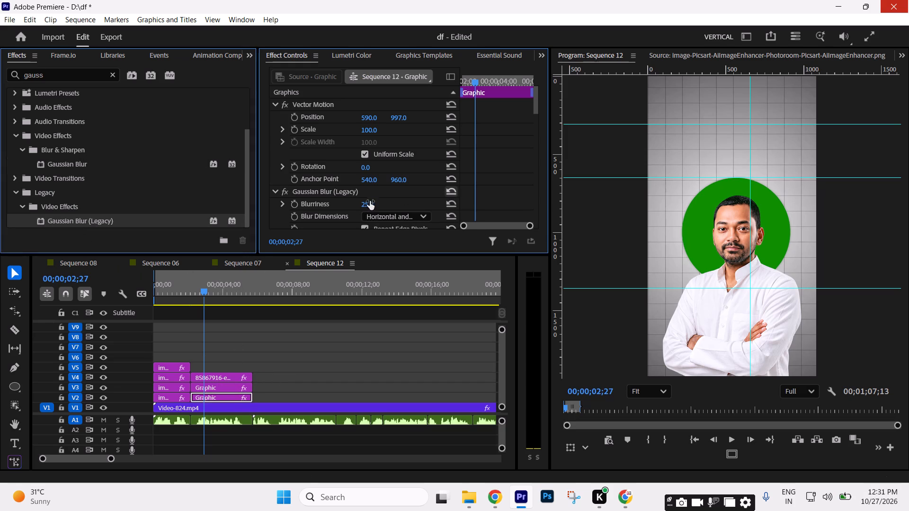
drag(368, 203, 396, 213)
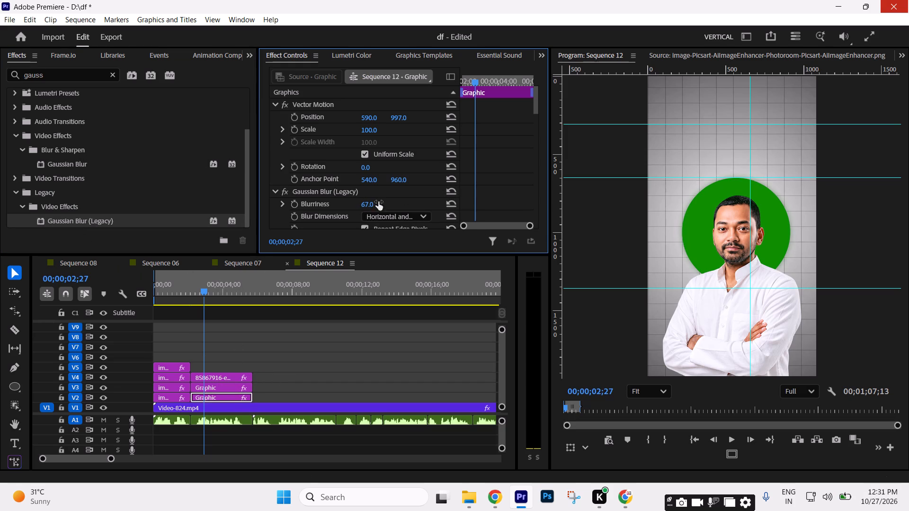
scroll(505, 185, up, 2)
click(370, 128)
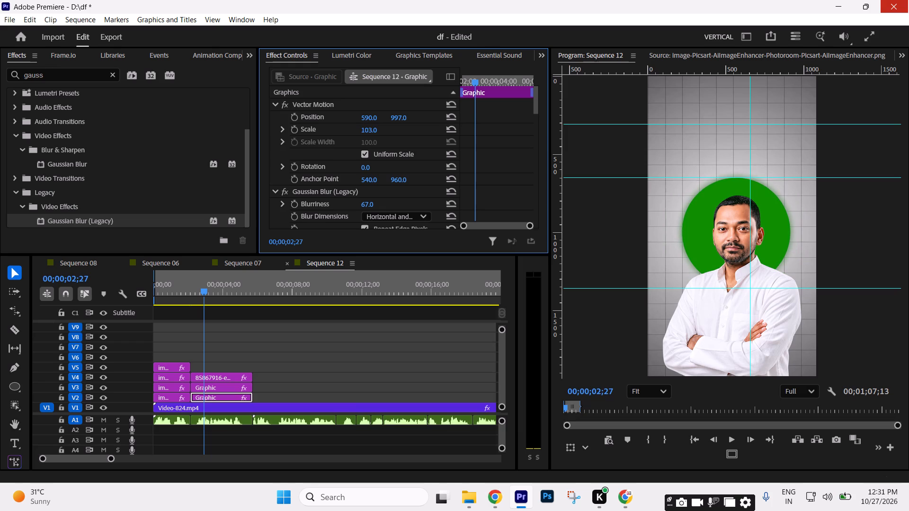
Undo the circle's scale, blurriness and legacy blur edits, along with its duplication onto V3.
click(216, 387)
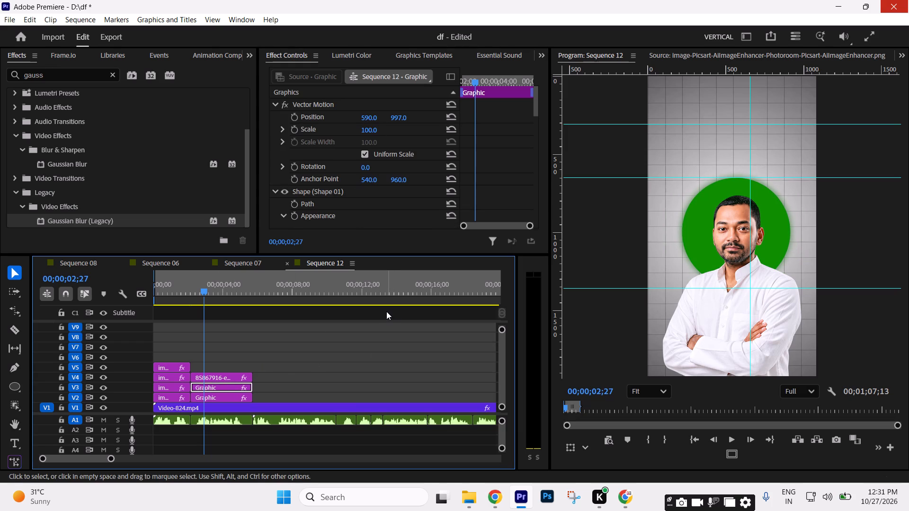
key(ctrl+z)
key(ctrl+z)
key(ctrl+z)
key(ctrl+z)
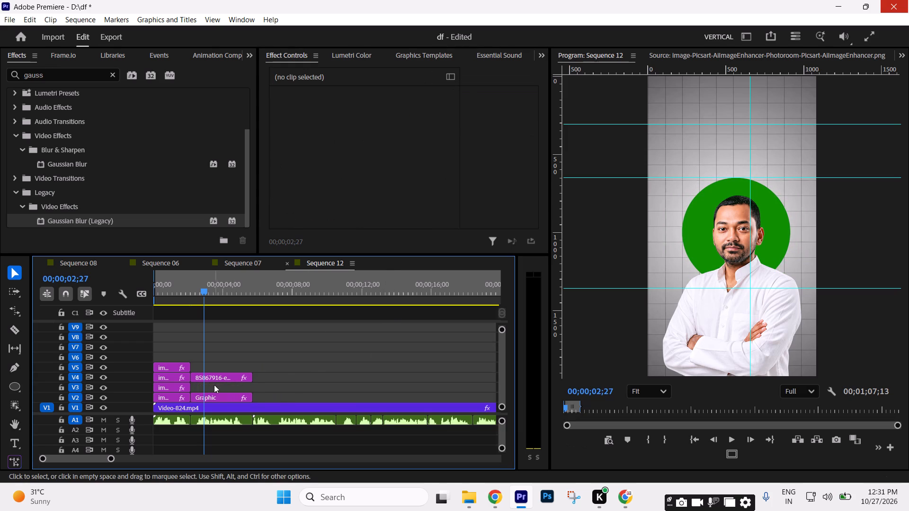
Duplicate the green circle graphic from V2 onto V3, beneath the image of the man.
click(210, 396)
alt+drag(223, 395, 223, 388)
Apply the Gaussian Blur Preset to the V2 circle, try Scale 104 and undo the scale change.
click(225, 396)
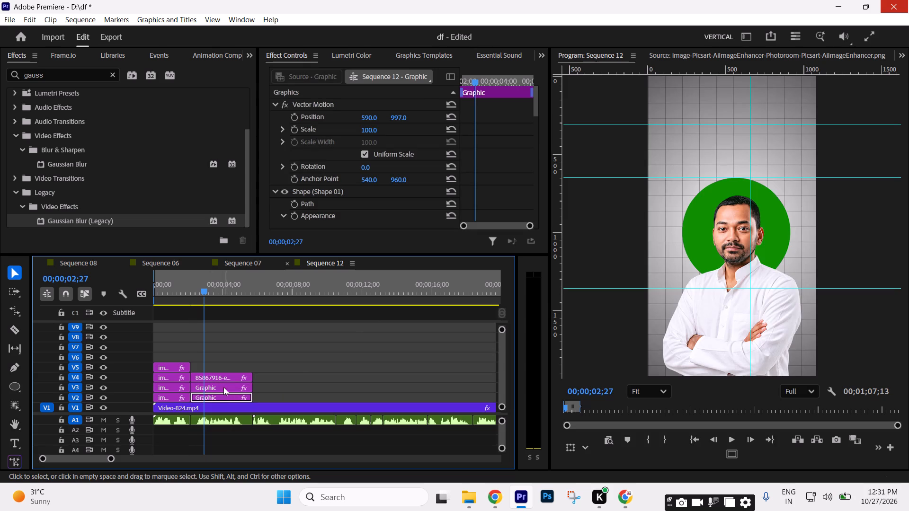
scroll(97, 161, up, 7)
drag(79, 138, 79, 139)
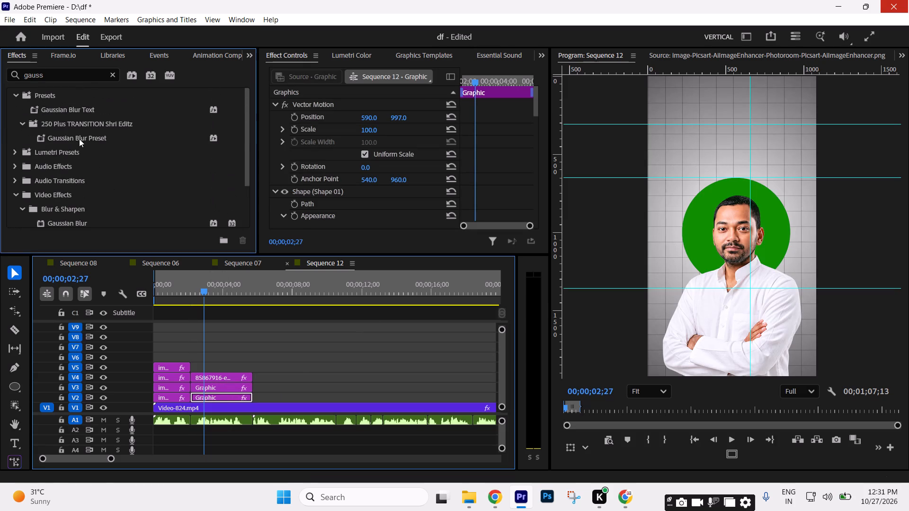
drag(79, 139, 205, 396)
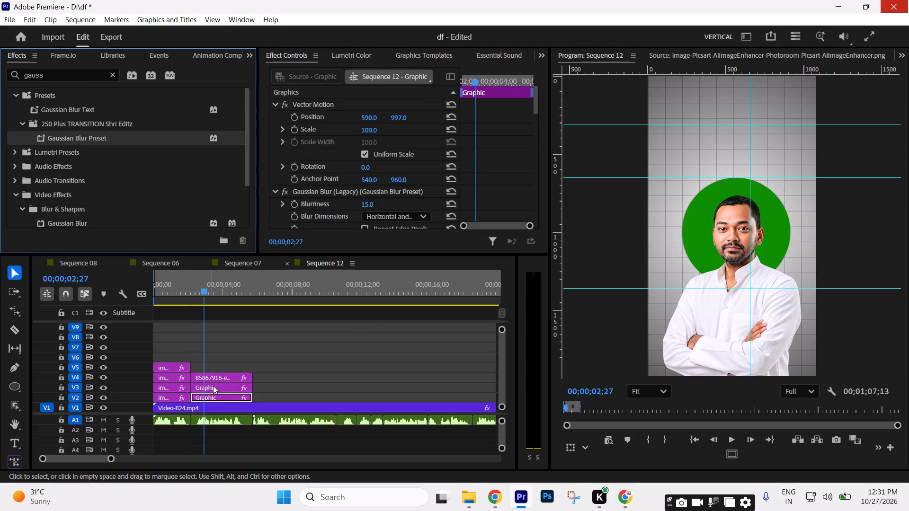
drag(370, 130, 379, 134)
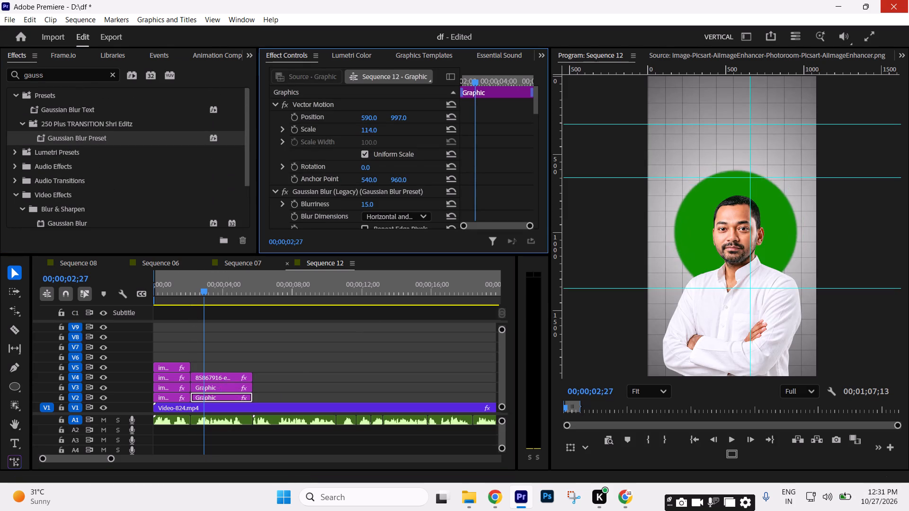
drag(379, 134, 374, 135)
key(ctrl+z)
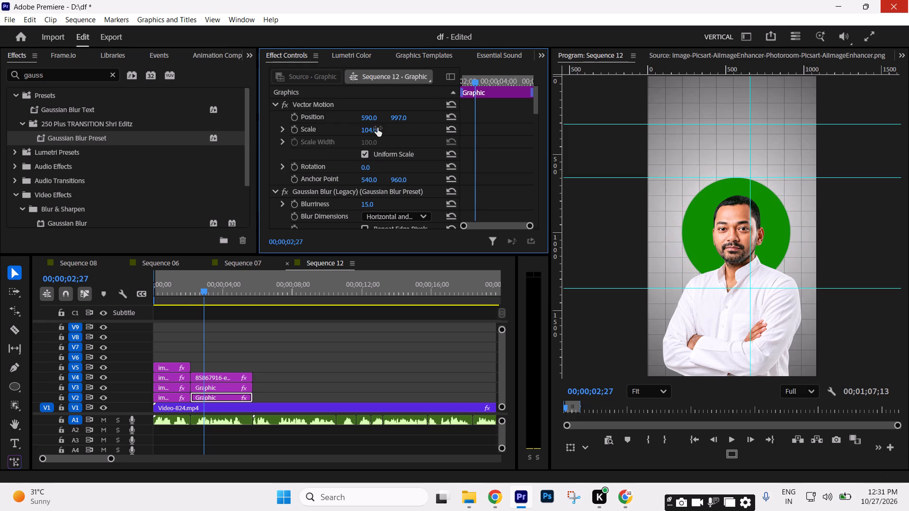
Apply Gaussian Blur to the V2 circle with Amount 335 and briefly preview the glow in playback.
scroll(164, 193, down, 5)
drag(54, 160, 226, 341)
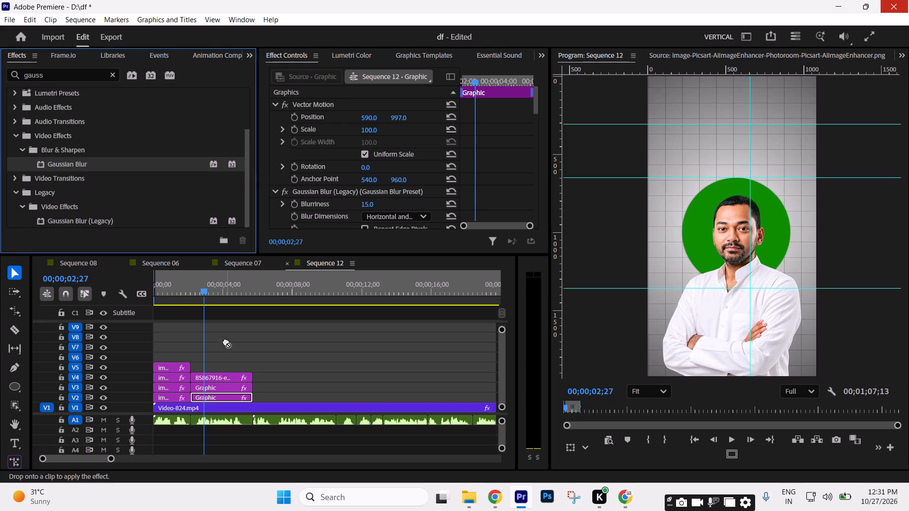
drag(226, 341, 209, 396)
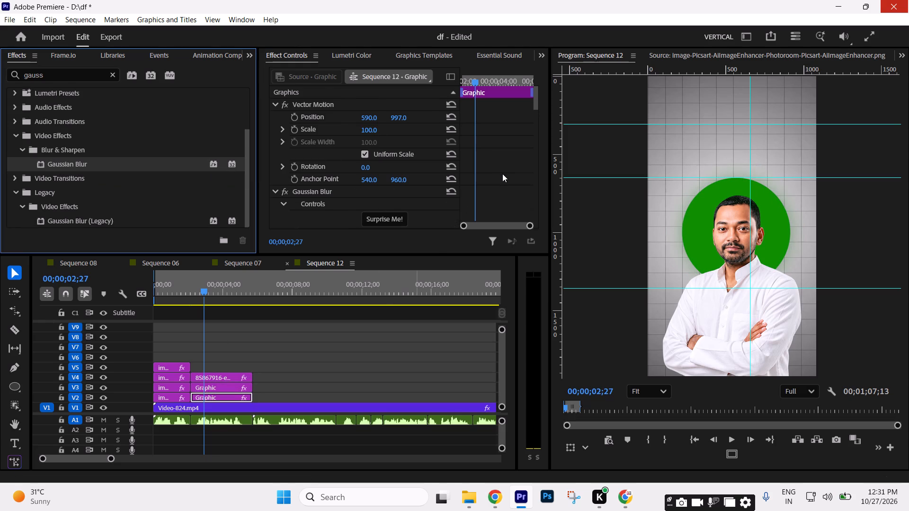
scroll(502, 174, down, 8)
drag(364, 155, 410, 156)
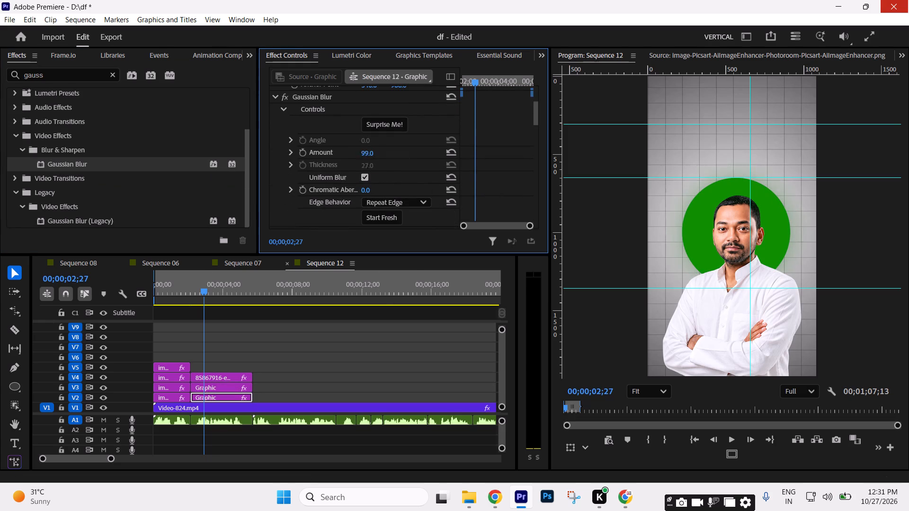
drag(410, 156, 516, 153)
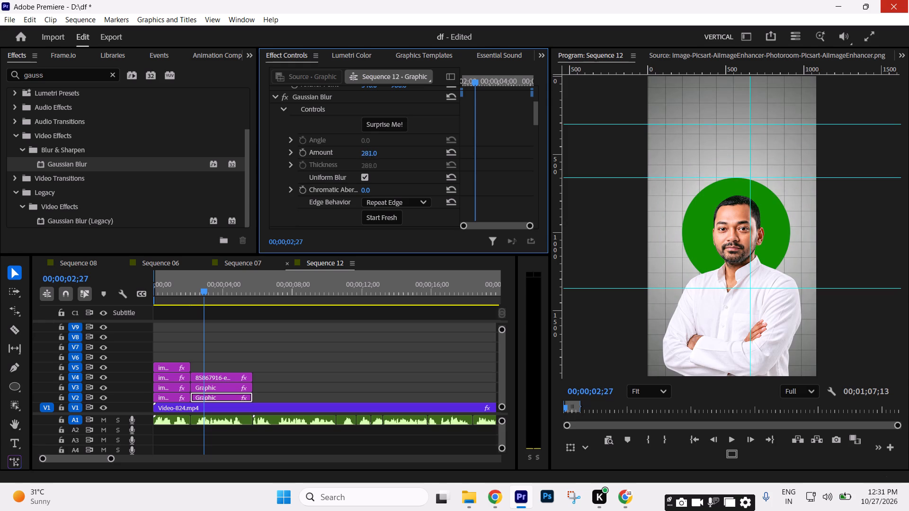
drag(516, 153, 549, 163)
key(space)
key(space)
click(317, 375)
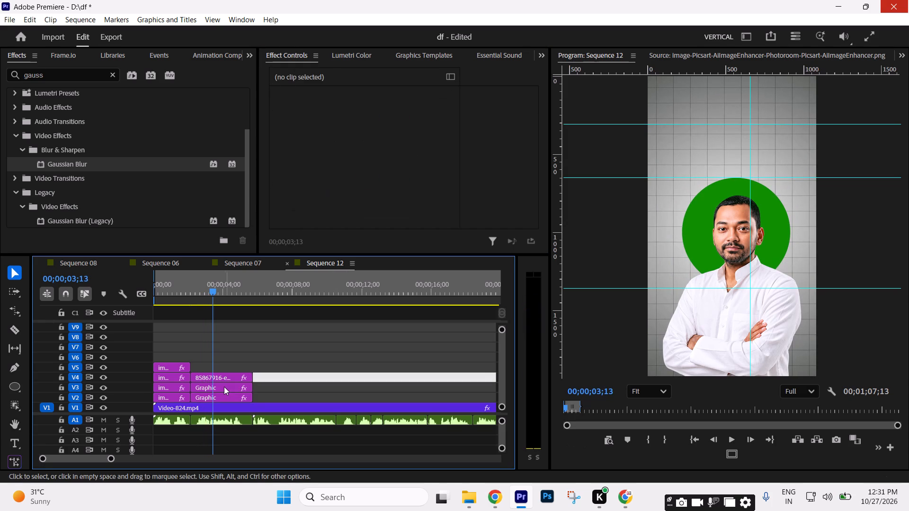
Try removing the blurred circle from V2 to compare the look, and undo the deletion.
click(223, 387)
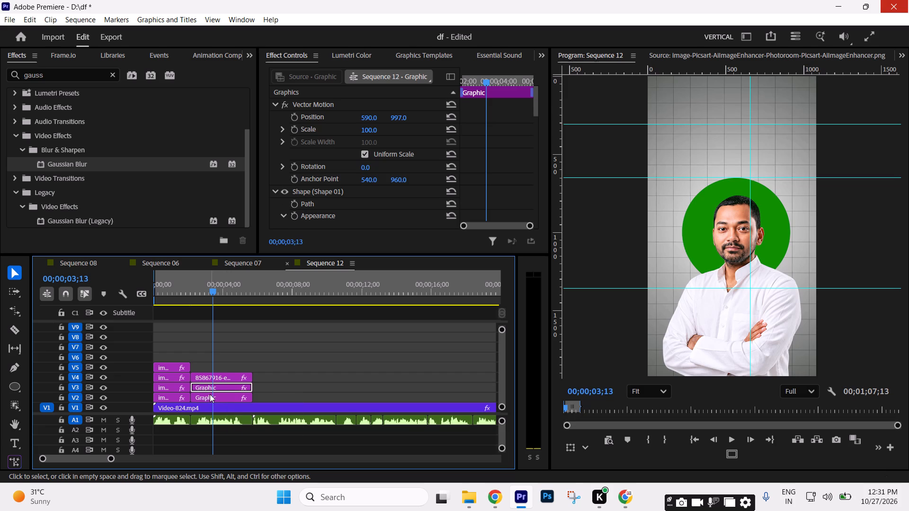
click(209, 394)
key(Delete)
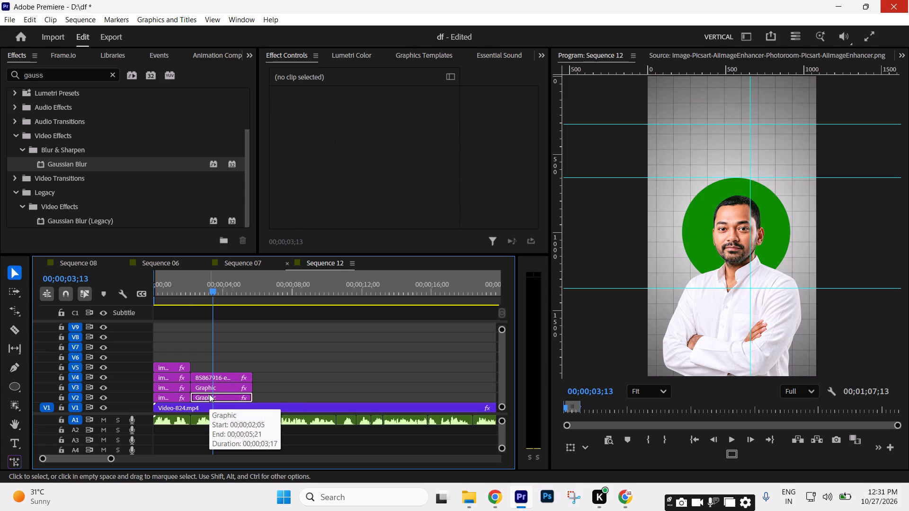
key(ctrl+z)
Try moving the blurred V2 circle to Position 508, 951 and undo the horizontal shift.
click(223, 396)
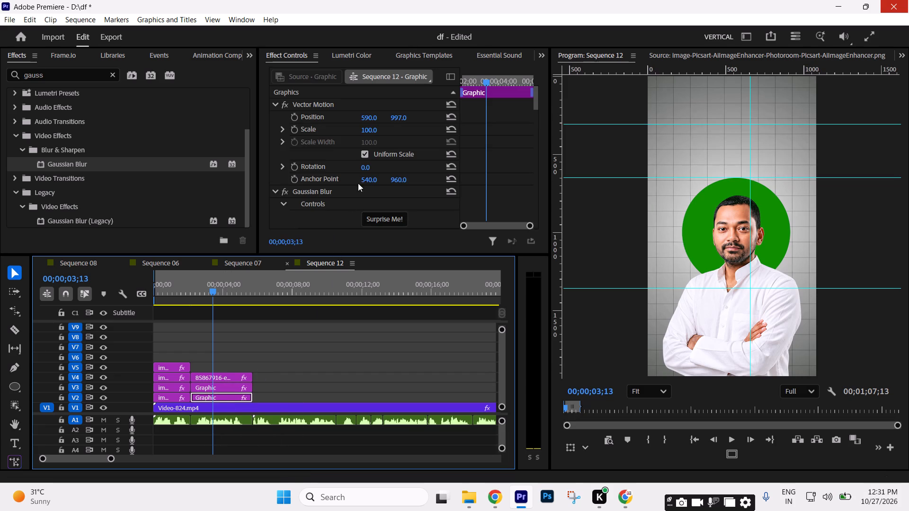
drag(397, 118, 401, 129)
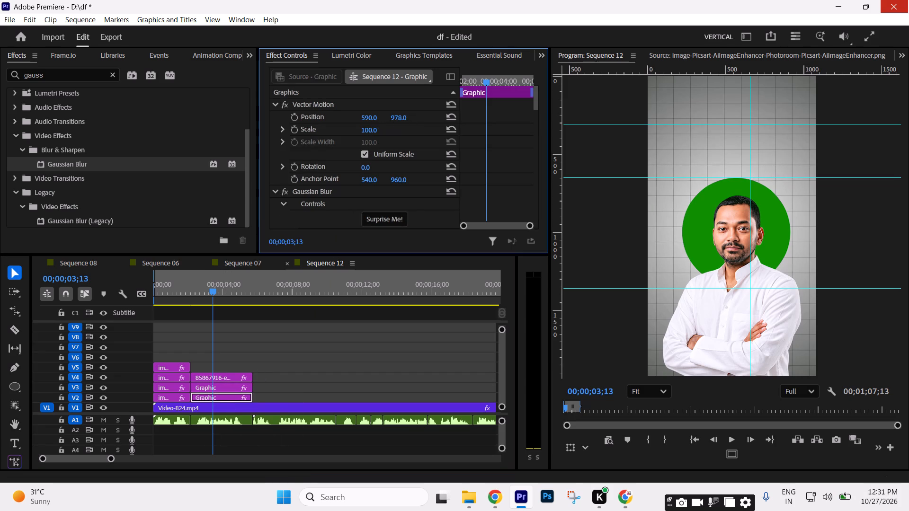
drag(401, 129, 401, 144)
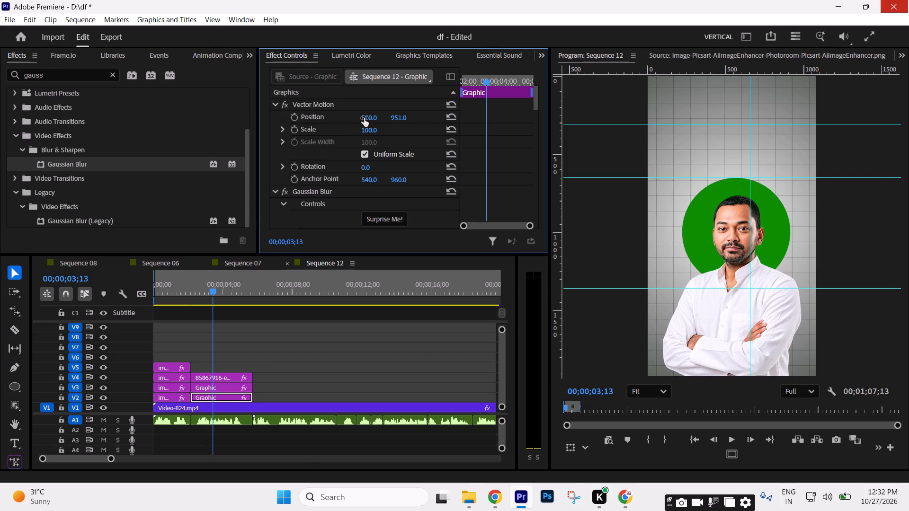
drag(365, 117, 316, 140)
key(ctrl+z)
Pull the blurred circle graphic on V2 out from beneath the man's segment and delete it.
drag(222, 394, 328, 393)
key(Delete)
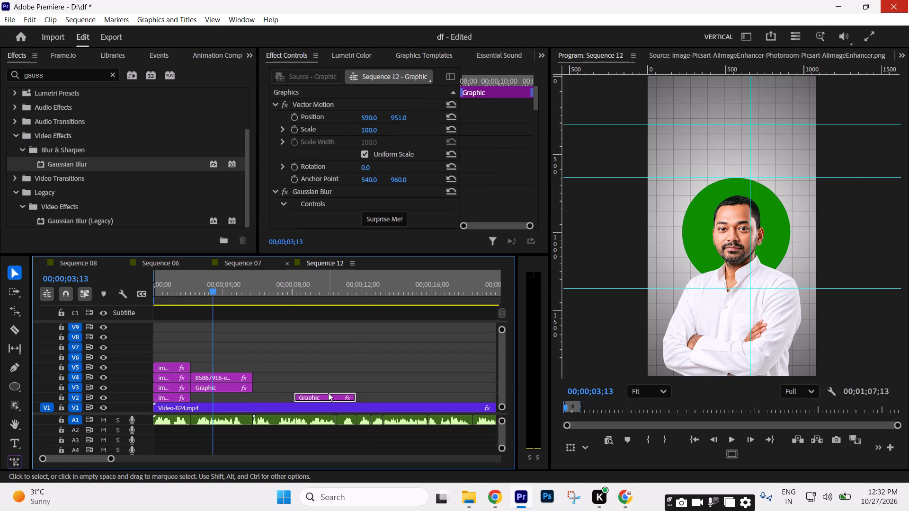
Review the shape, appearance, transform and motion properties of the green circle graphic on V3.
click(227, 383)
scroll(471, 170, down, 5)
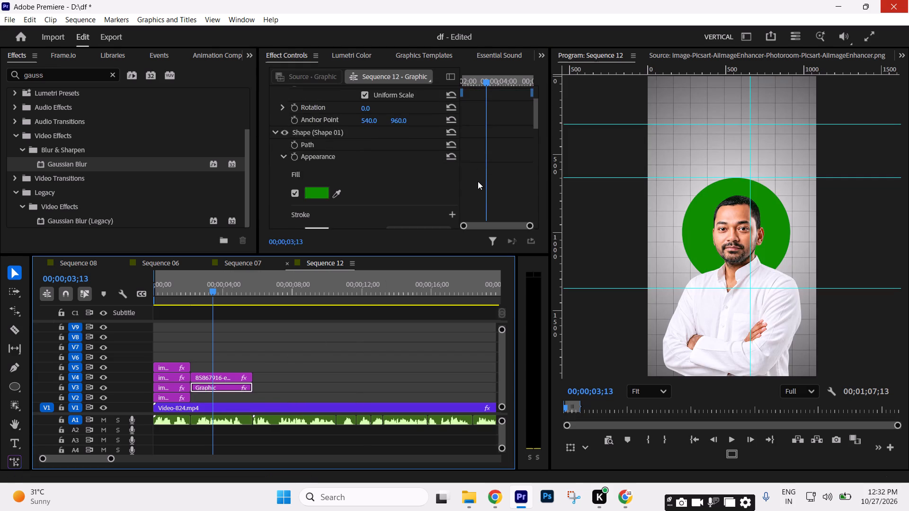
scroll(478, 181, down, 20)
scroll(478, 181, down, 6)
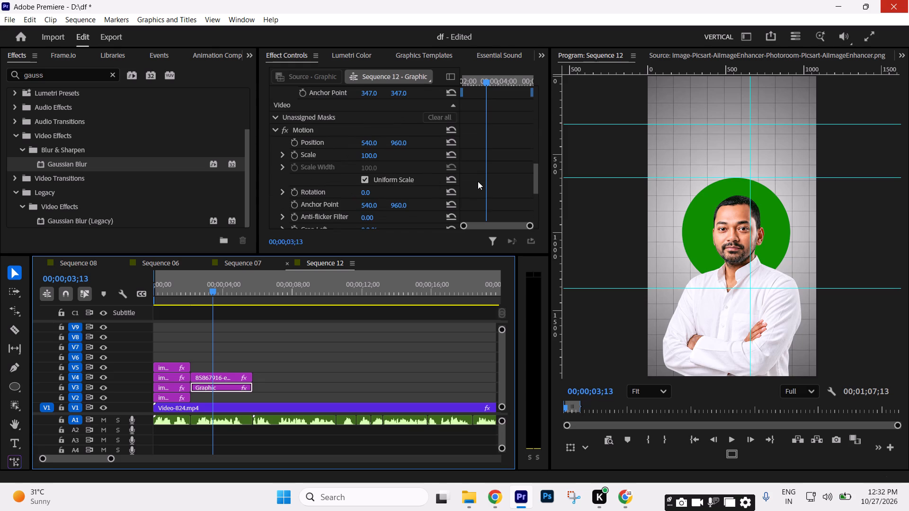
scroll(478, 181, down, 14)
scroll(478, 181, up, 20)
scroll(478, 181, up, 7)
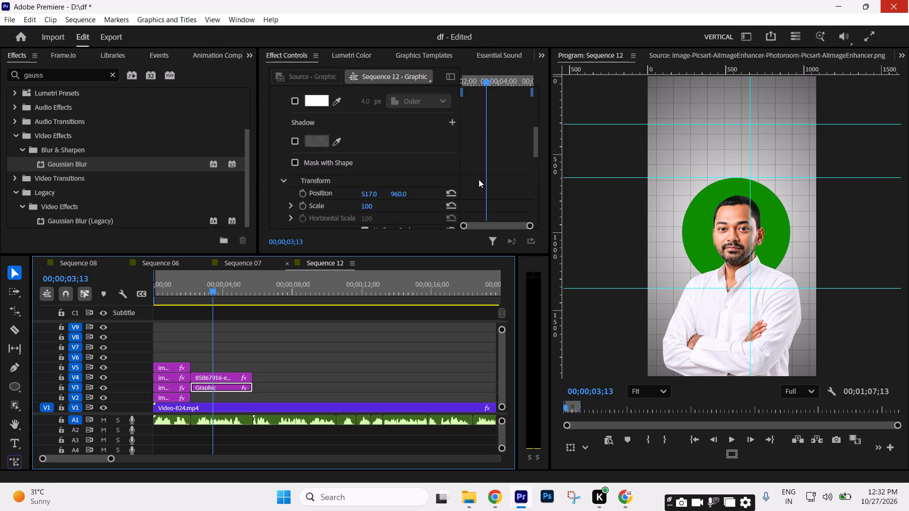
scroll(479, 179, up, 18)
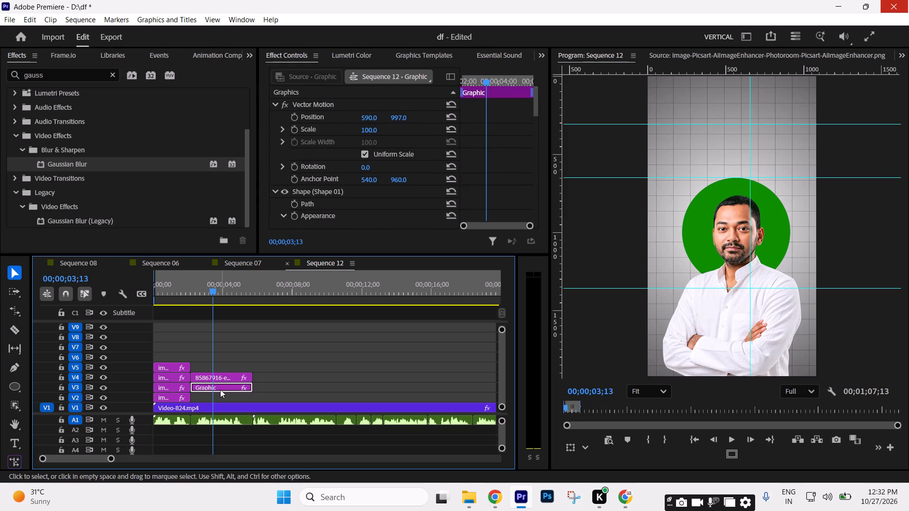
Duplicate the green circle graphic from V3 onto V2, aligned beneath the man's segment.
alt+click(220, 389)
alt+drag(221, 385, 220, 394)
click(231, 394)
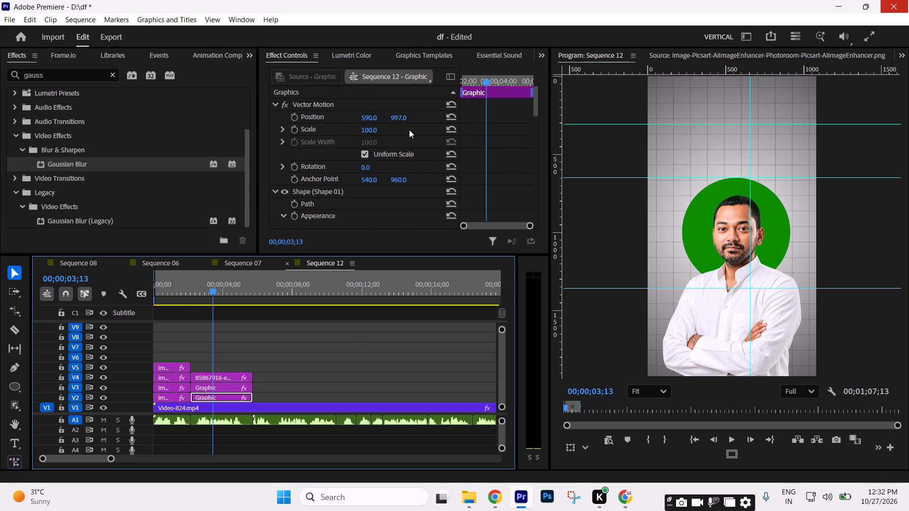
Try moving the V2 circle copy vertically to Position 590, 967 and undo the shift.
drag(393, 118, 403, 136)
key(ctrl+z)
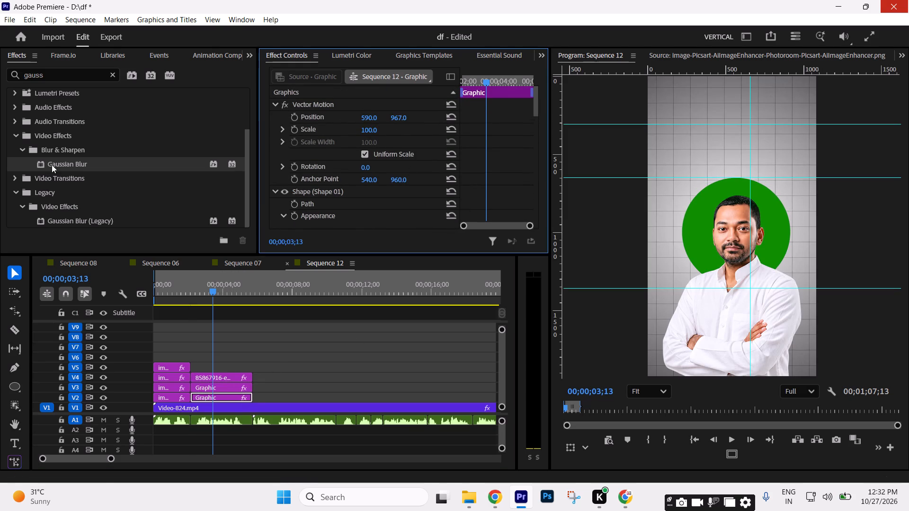
Apply Gaussian Blur to the green circle copy on V2 and briefly preview the glow in playback.
drag(54, 161, 246, 396)
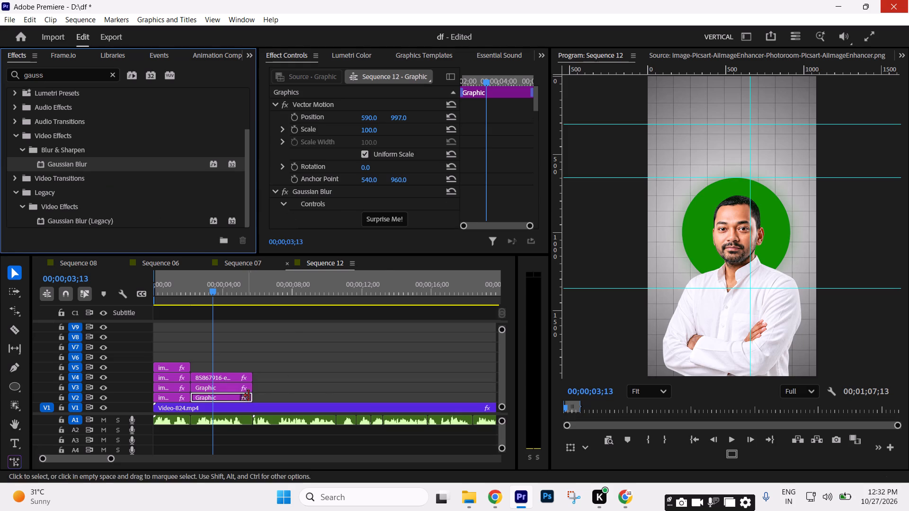
key(space)
key(space)
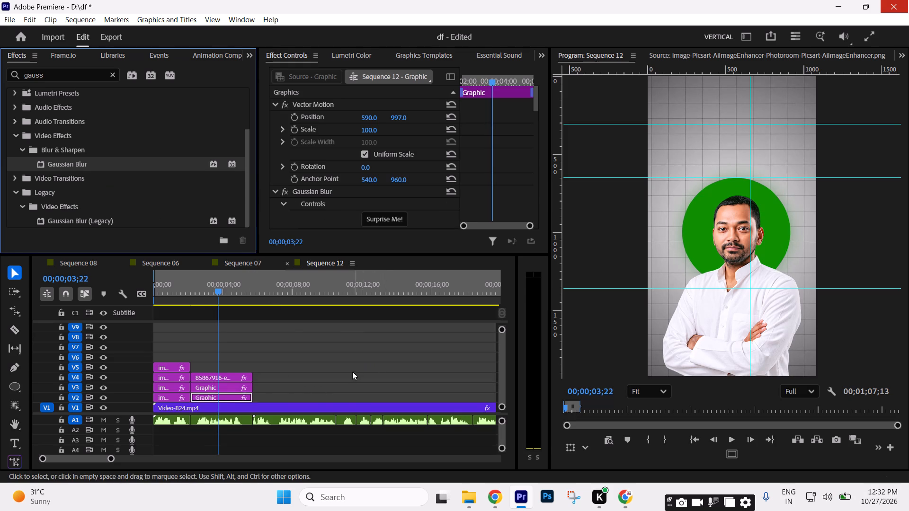
Move the man's clip and both circle graphics up one track so they occupy V3 to V5.
click(223, 401)
drag(284, 357, 272, 365)
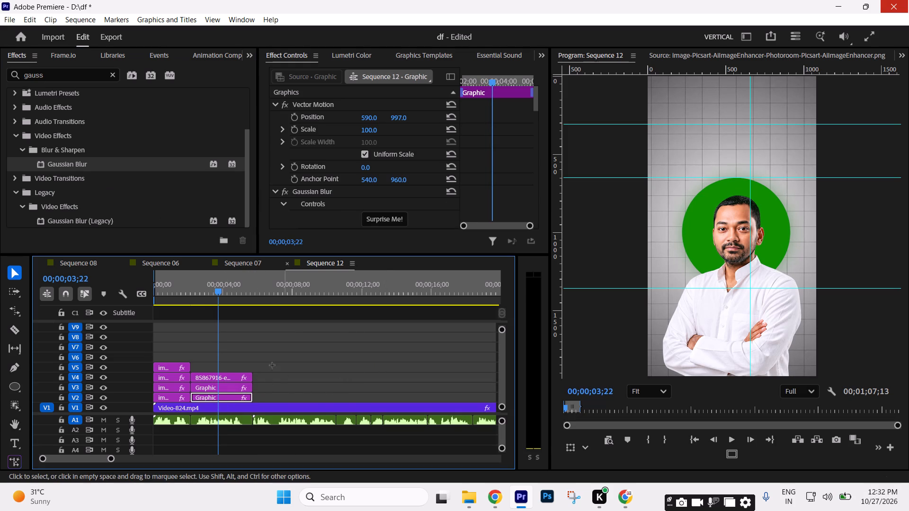
drag(272, 365, 210, 398)
drag(211, 396, 212, 386)
click(296, 370)
Duplicate the blurred circle graphic from V3 onto the freed V2 track at the same time position.
click(212, 386)
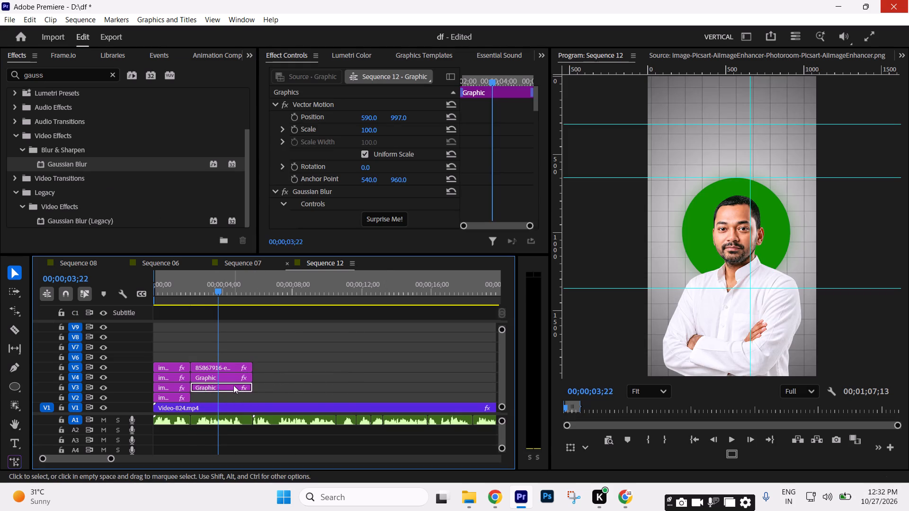
alt+drag(222, 383, 222, 393)
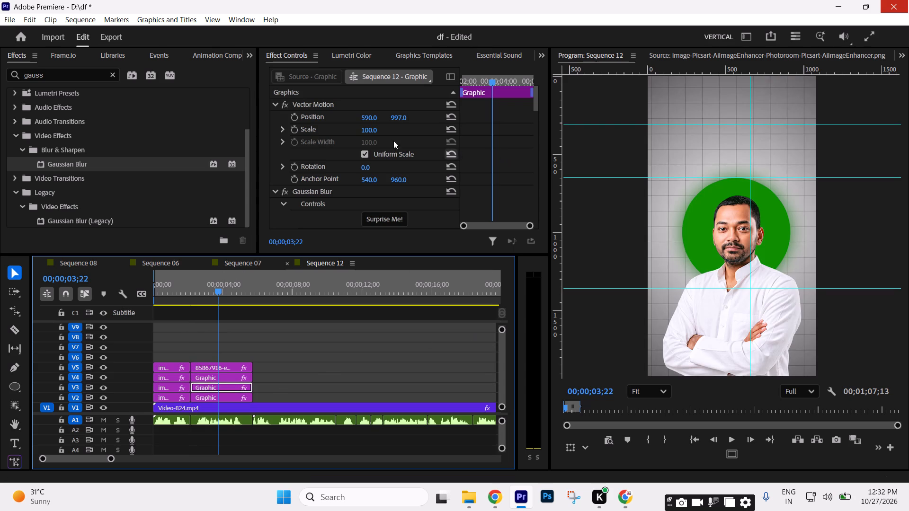
Set the Gaussian Blur Amount of the V3 circle to 50 and briefly preview the glow.
scroll(490, 166, down, 9)
drag(364, 142, 370, 141)
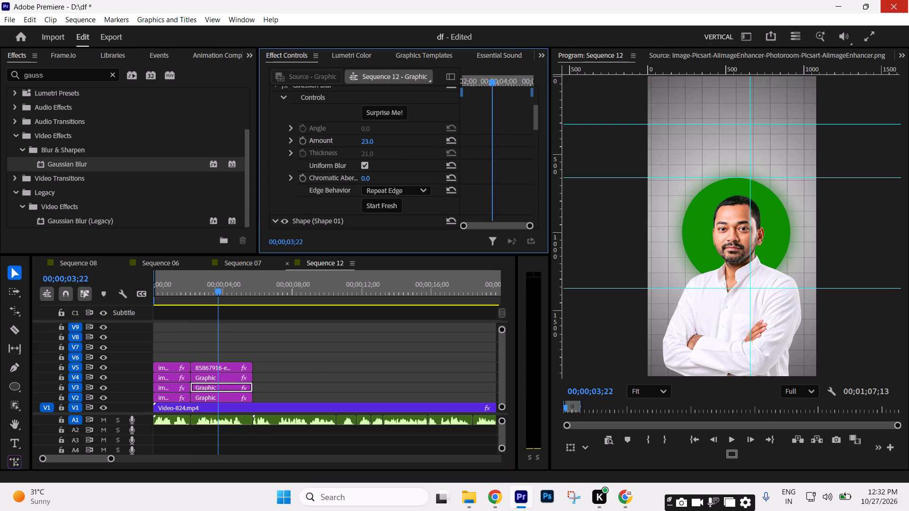
drag(370, 141, 382, 146)
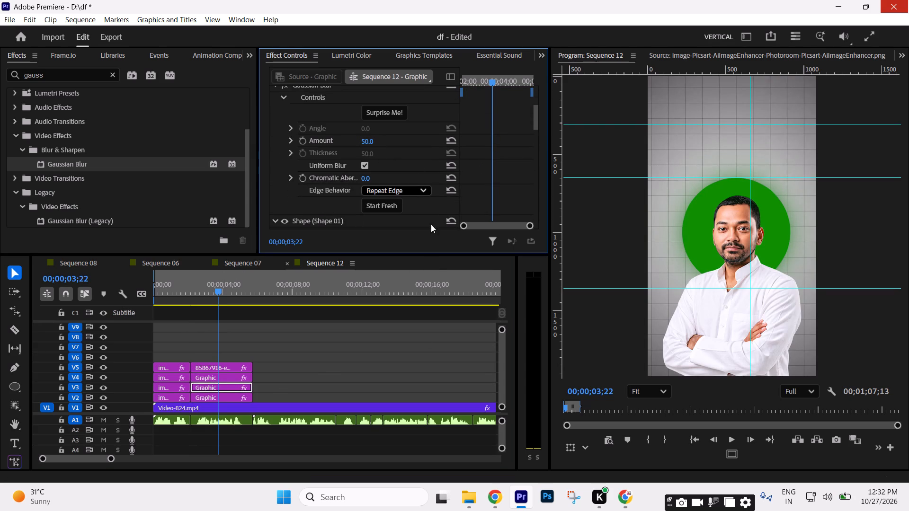
key(space)
key(space)
Park the playhead at 00;00;02;13 near the start of the man's segment and save the project.
drag(298, 349, 230, 373)
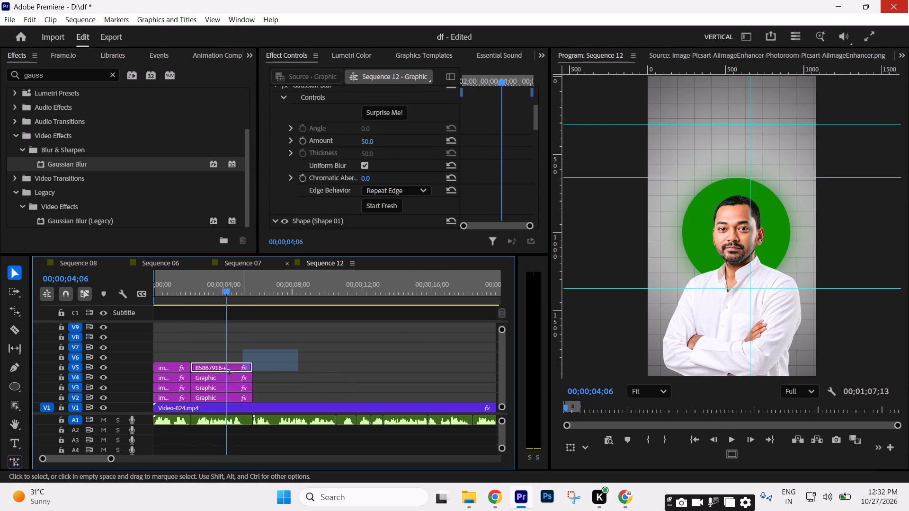
drag(230, 373, 200, 392)
click(312, 370)
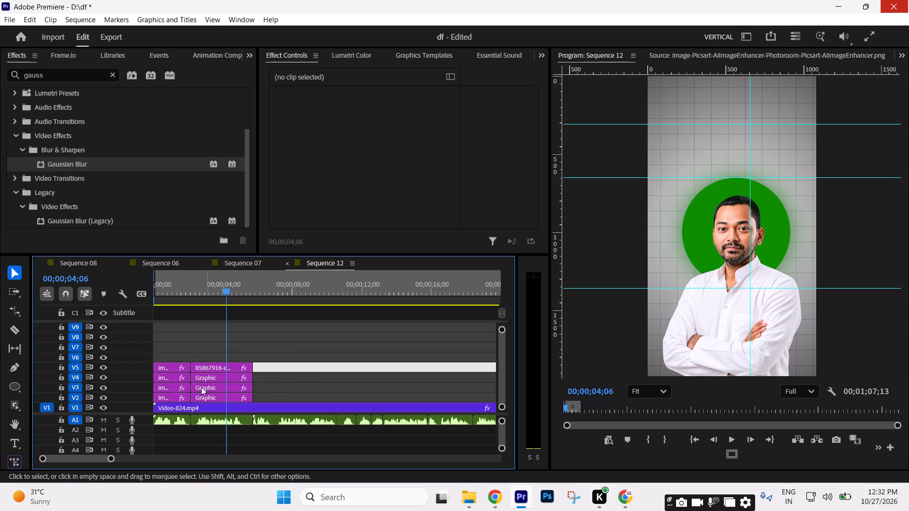
click(196, 291)
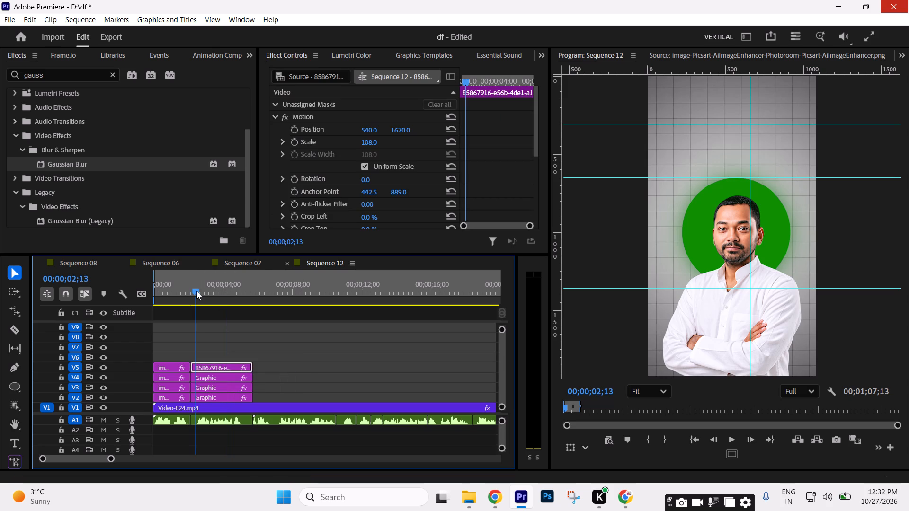
click(354, 376)
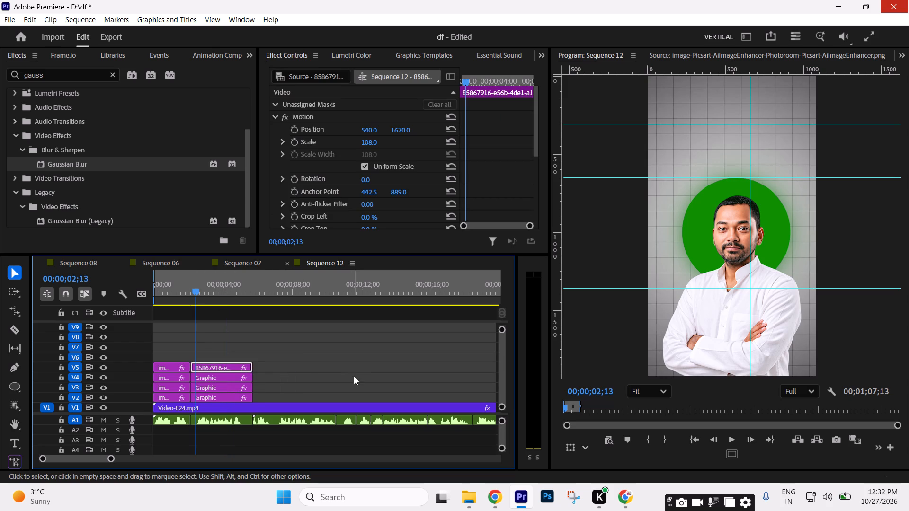
key(ctrl+s)
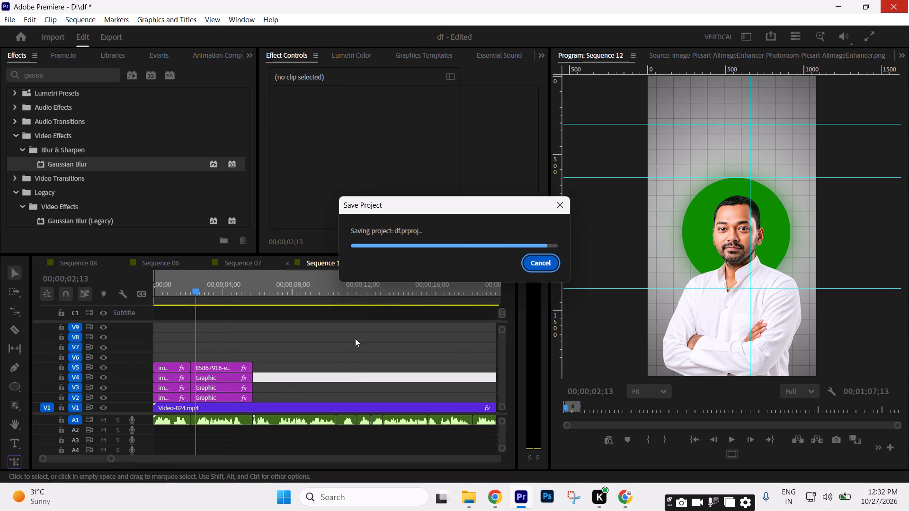
click(318, 383)
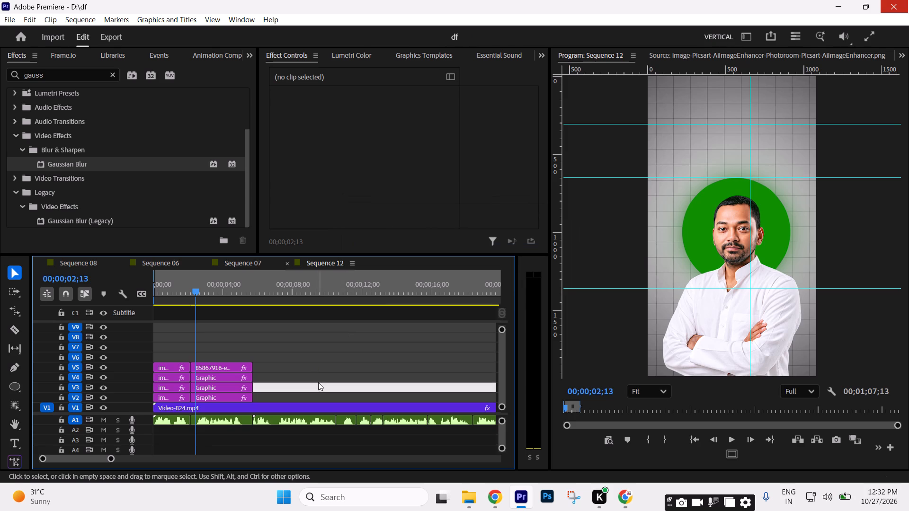
click(315, 389)
text(==-)
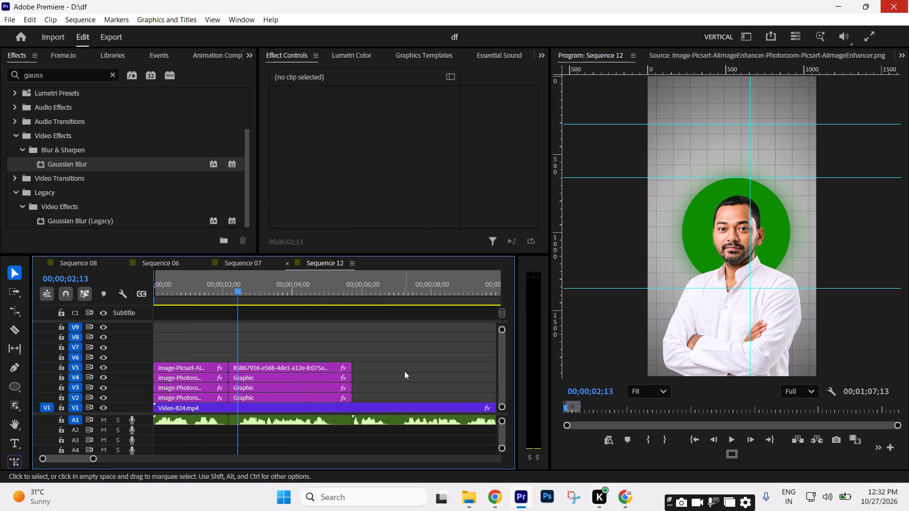
click(404, 371)
key(ctrl+s)
click(402, 366)
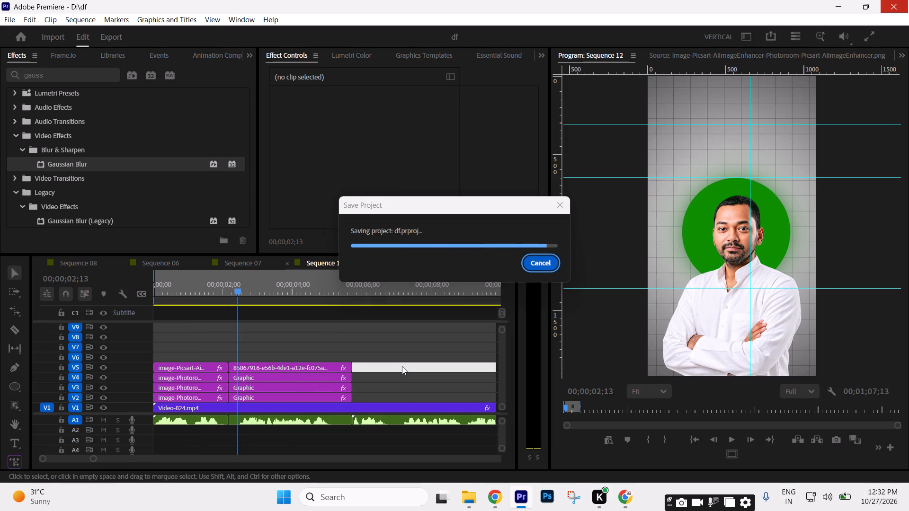
Play back the man's segment with its glowing circle, stopping just past its end at 00;00;06;03.
key(space)
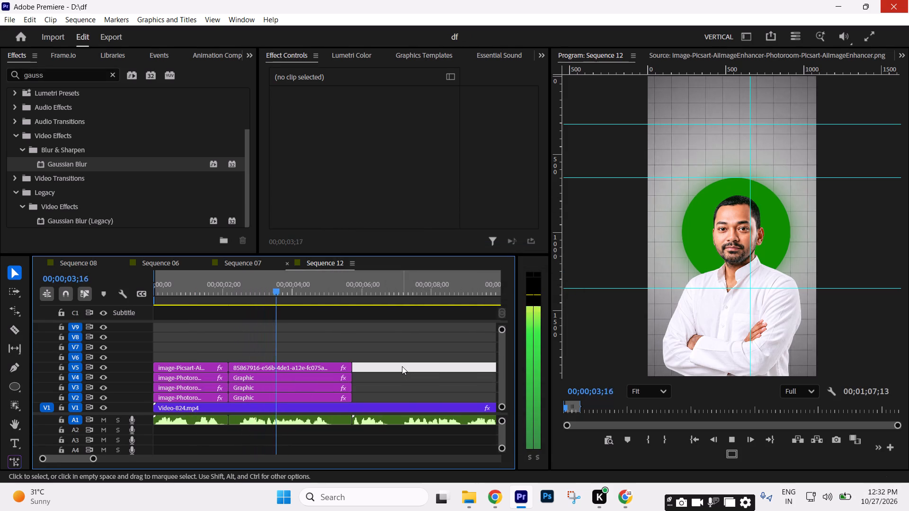
click(402, 366)
key(space)
key(minus)
key(space)
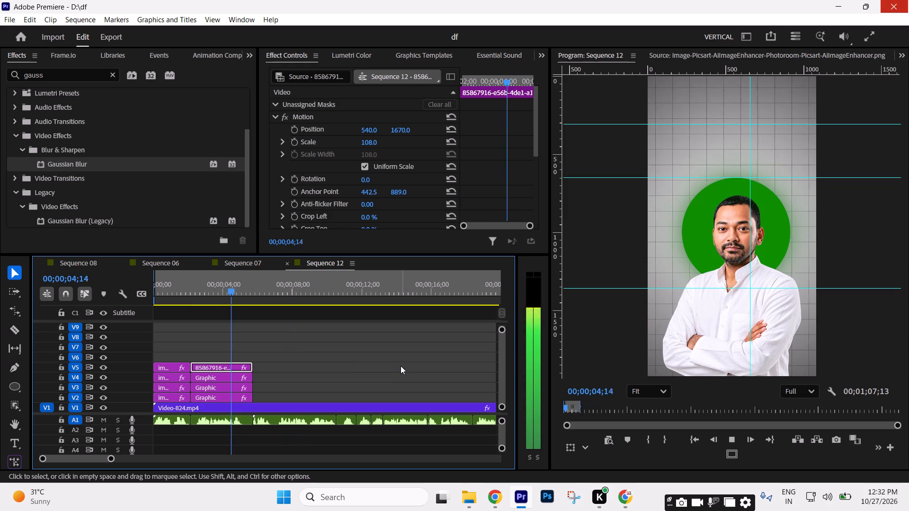
key(space)
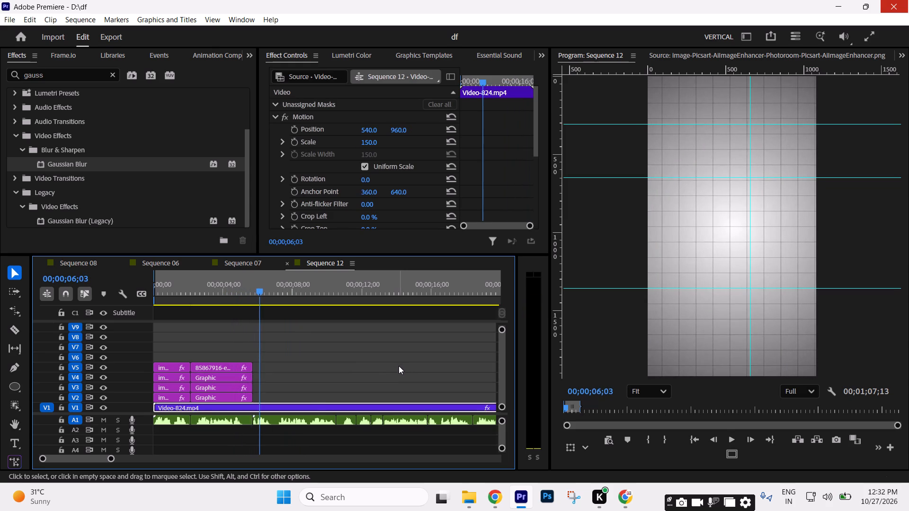
Trim the end of the Video-824.mp4 background on V1 back to the end of the man's segment.
text(--)
text(==)
key(minus)
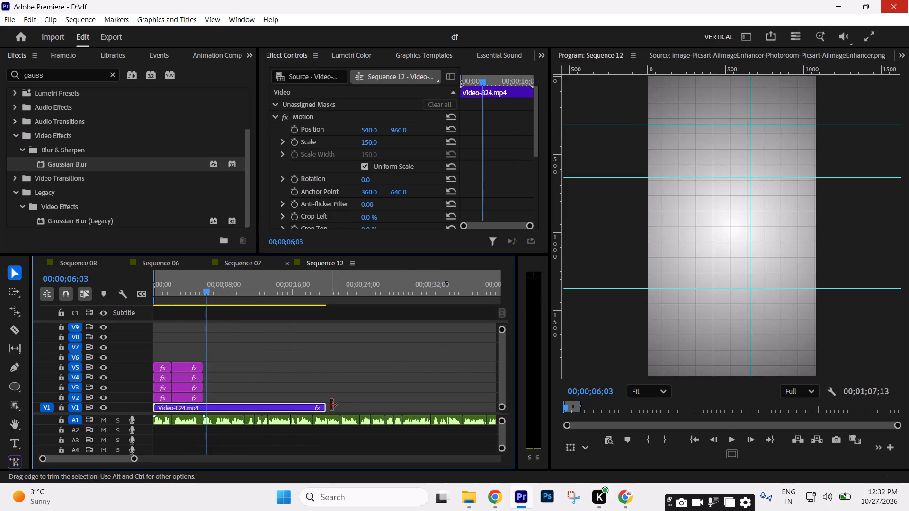
drag(329, 405, 205, 412)
click(335, 374)
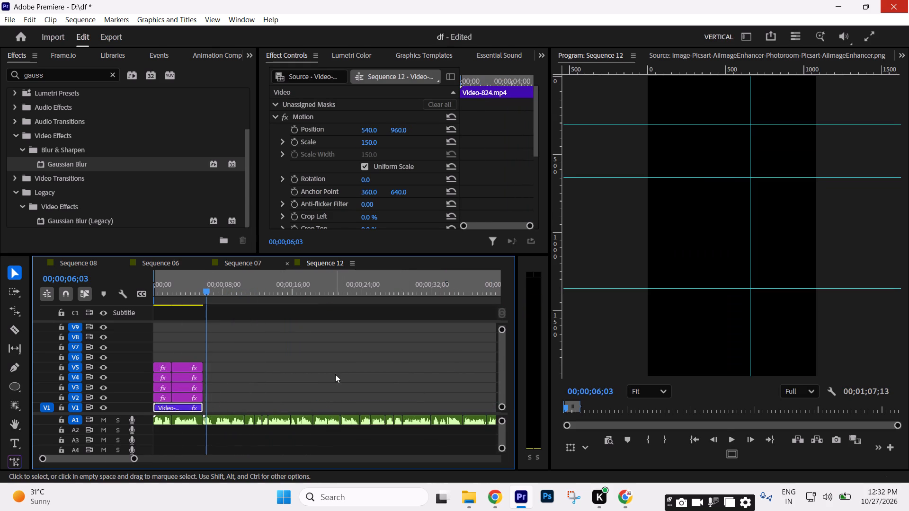
Play the audio that follows the man's segment, starting from 00;00;06;03.
key(space)
key(minus)
text(--)
key(equal)
text(==)
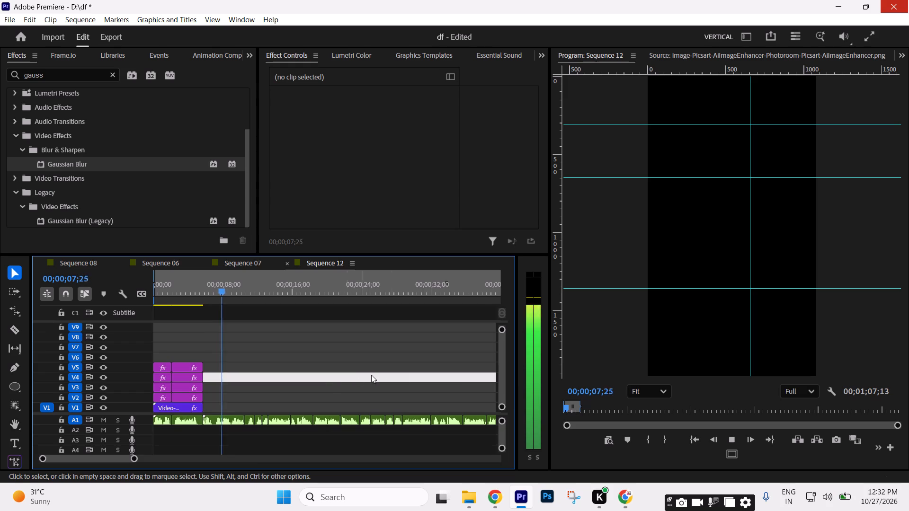
Scrub through the spare V1 footage between about 8 and 12.5 minutes for a shot that suits the next part.
key(minus)
key(minus)
text(---)
drag(278, 291, 285, 293)
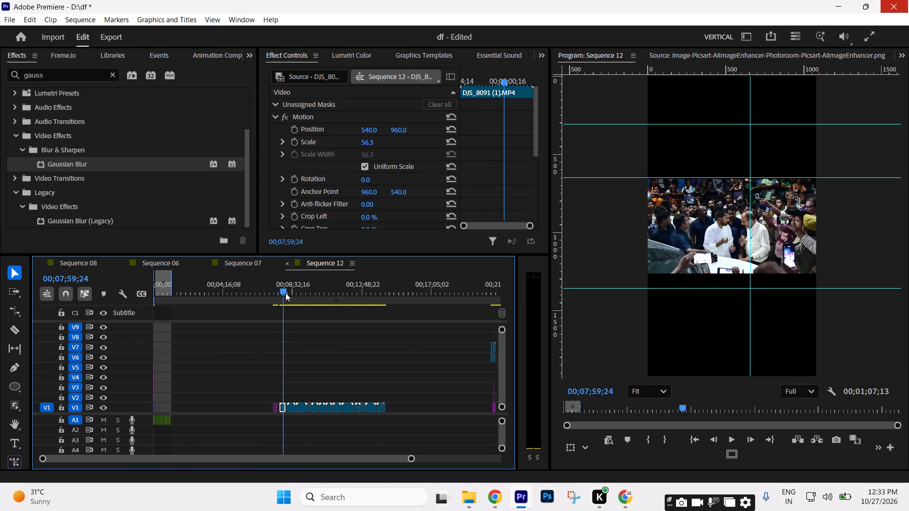
drag(285, 293, 295, 297)
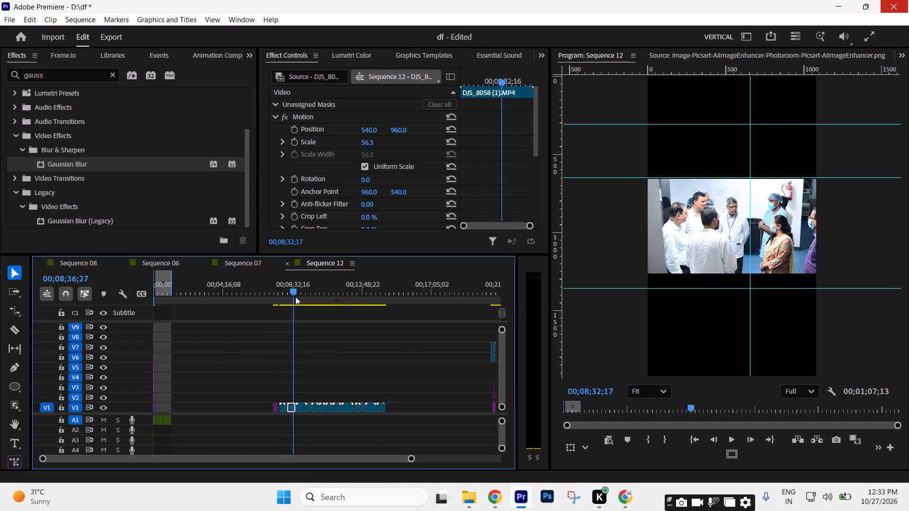
drag(295, 297, 312, 300)
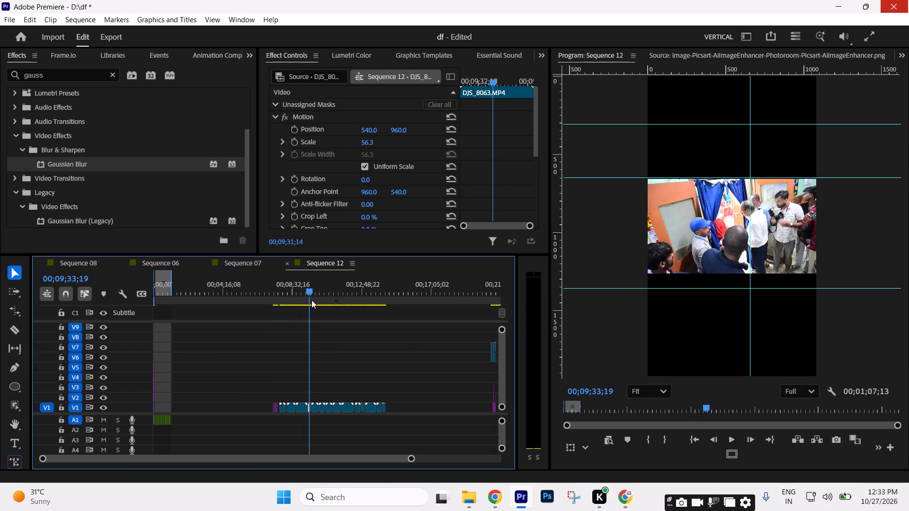
drag(312, 300, 323, 301)
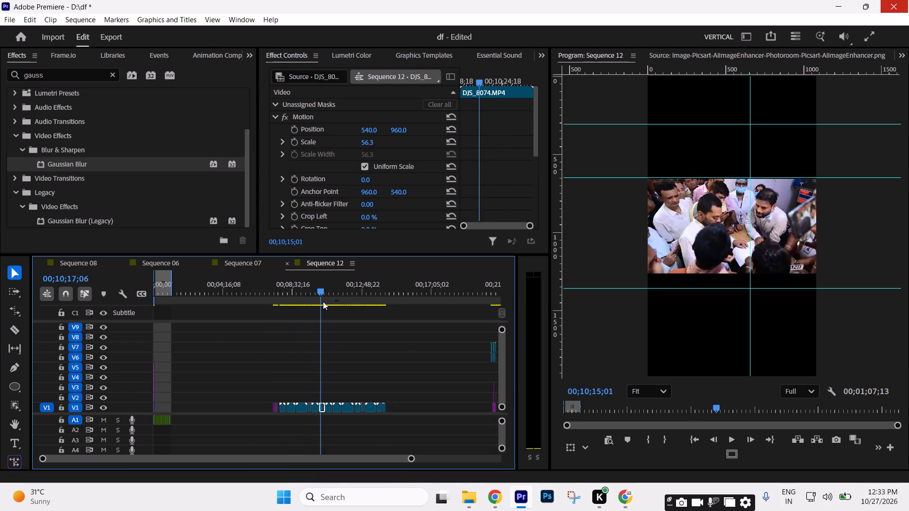
drag(323, 301, 339, 306)
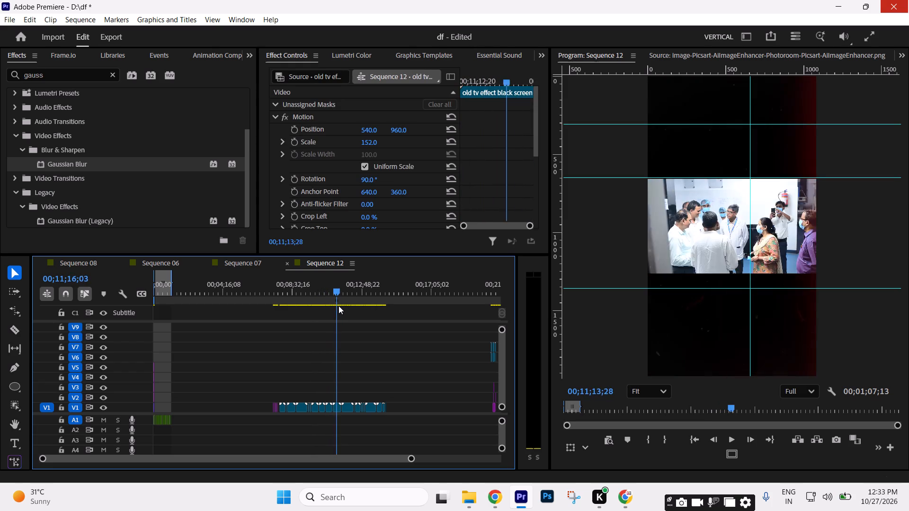
drag(339, 306, 359, 308)
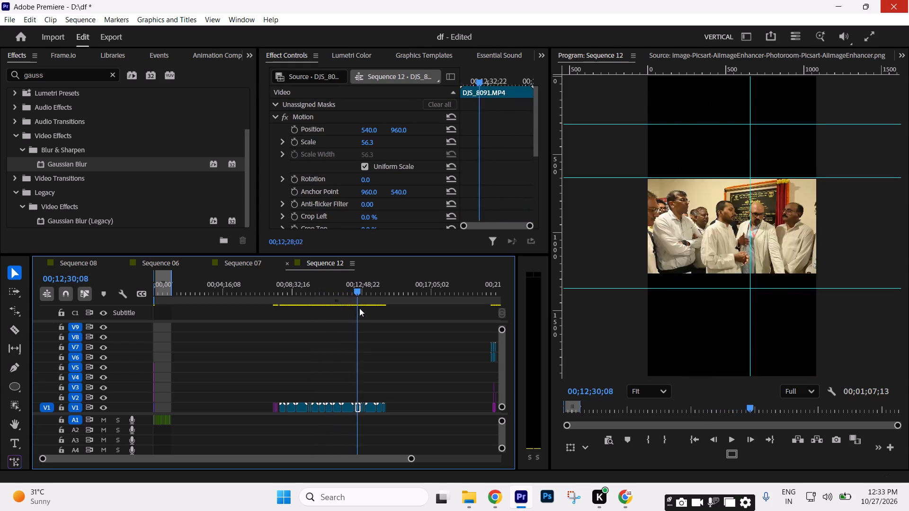
drag(359, 308, 349, 313)
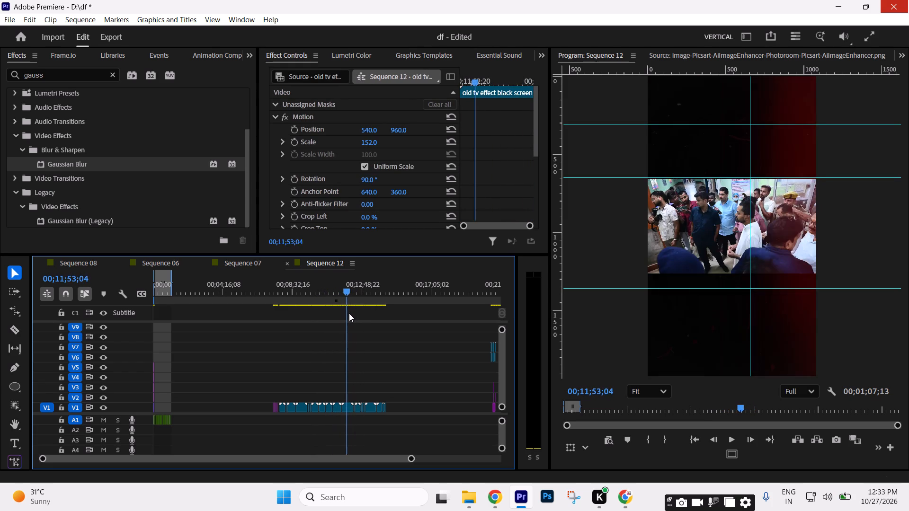
drag(349, 313, 345, 318)
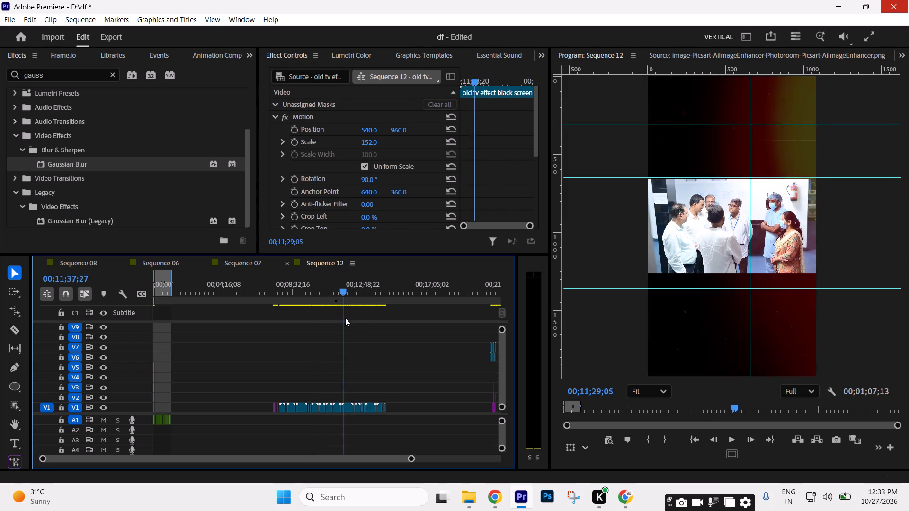
drag(345, 318, 354, 318)
Check the remaining spare V1 clips one by one from about 00;12;20 up to the end of the footage block.
key(Down)
key(Down)
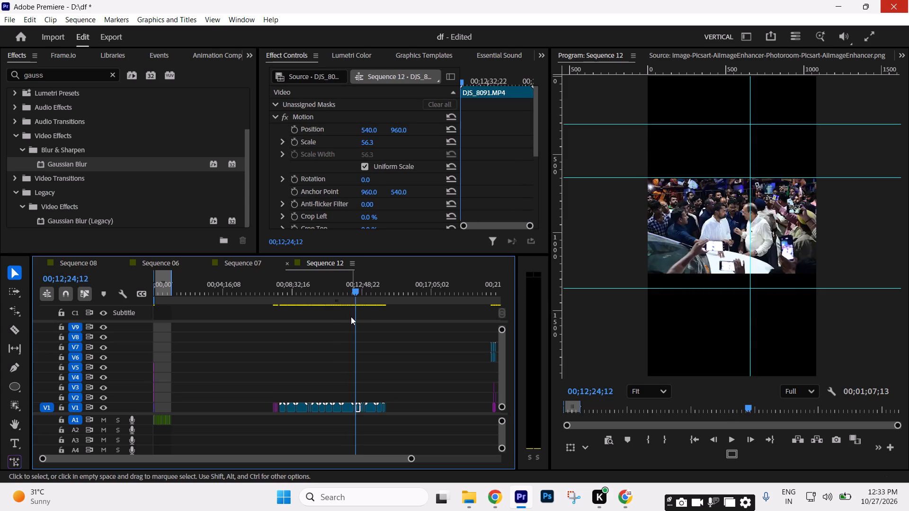
key(Up)
key(space)
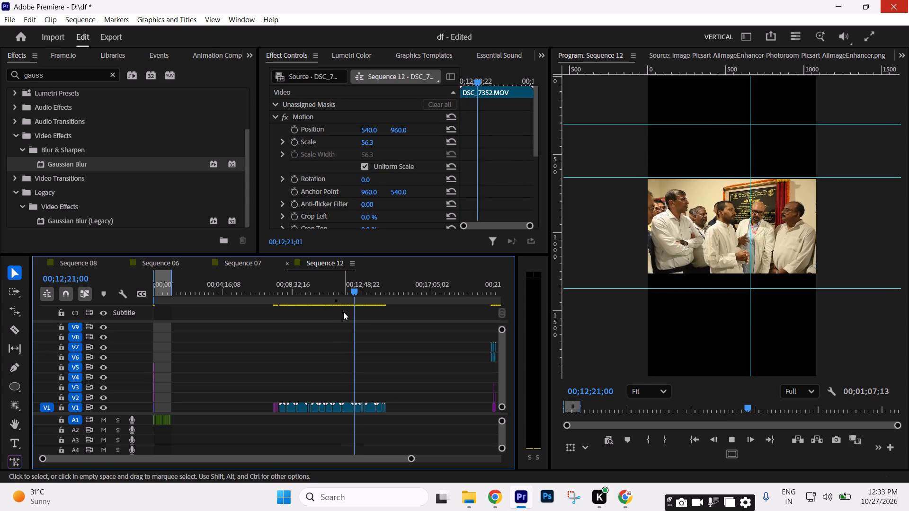
key(space)
key(Down)
key(Down)
key(Down)
key(Down)
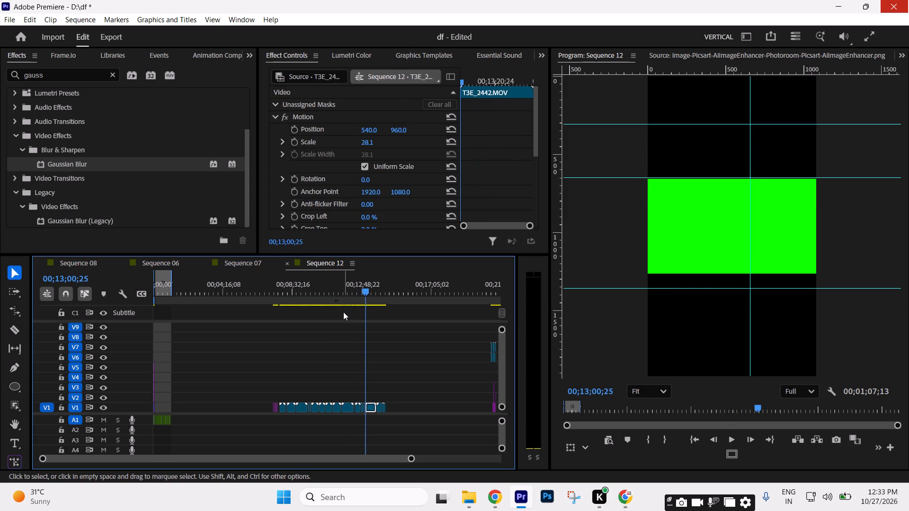
key(Up)
key(Down)
key(Down)
key(Down)
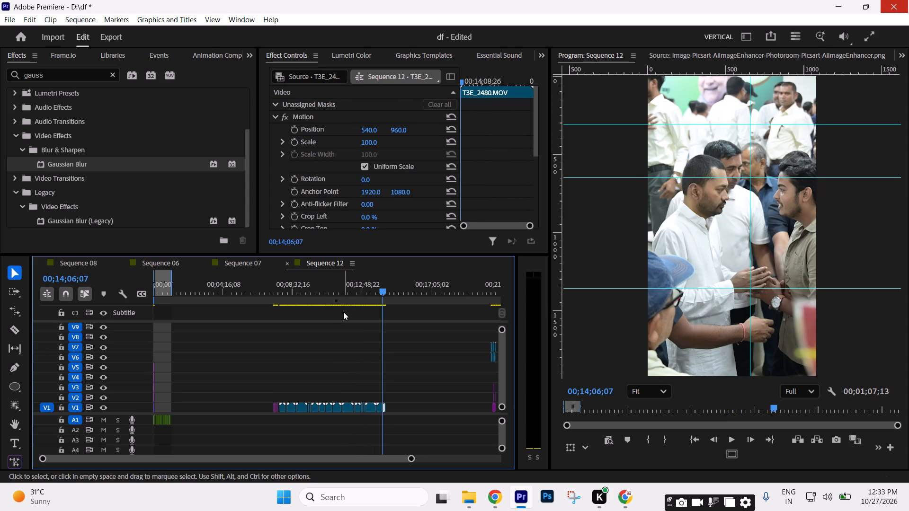
key(Up)
key(Down)
key(Down)
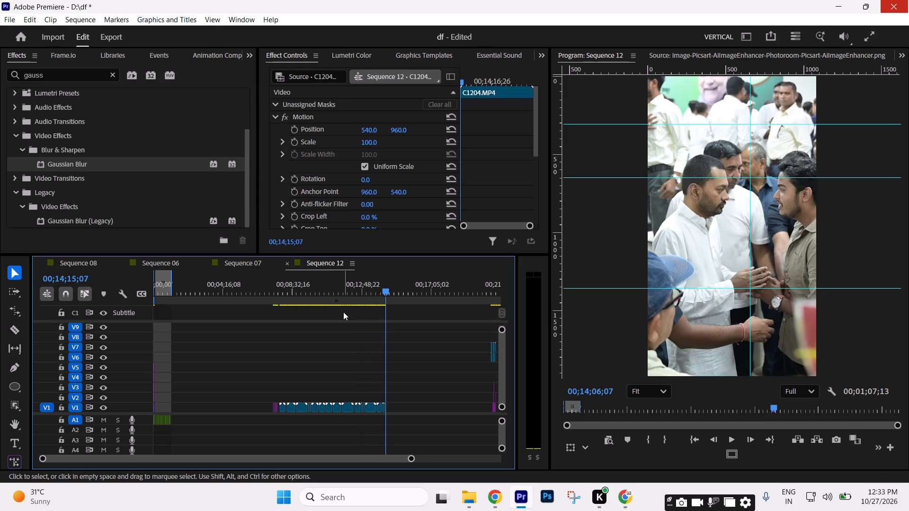
key(Down)
key(Up)
key(Up)
key(Up)
key(Up)
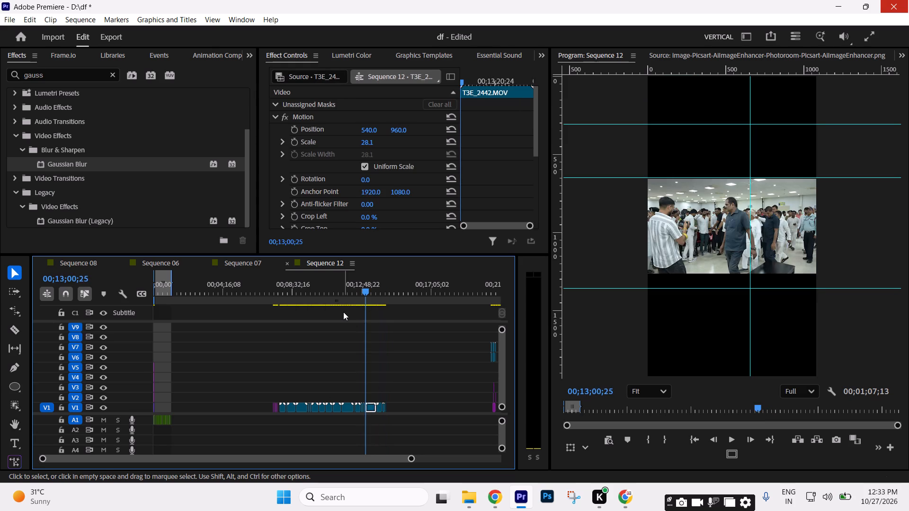
key(Down)
Preview DSC_6836.MOV from its start and split it on V1 at 00;13;45;09.
text(==)
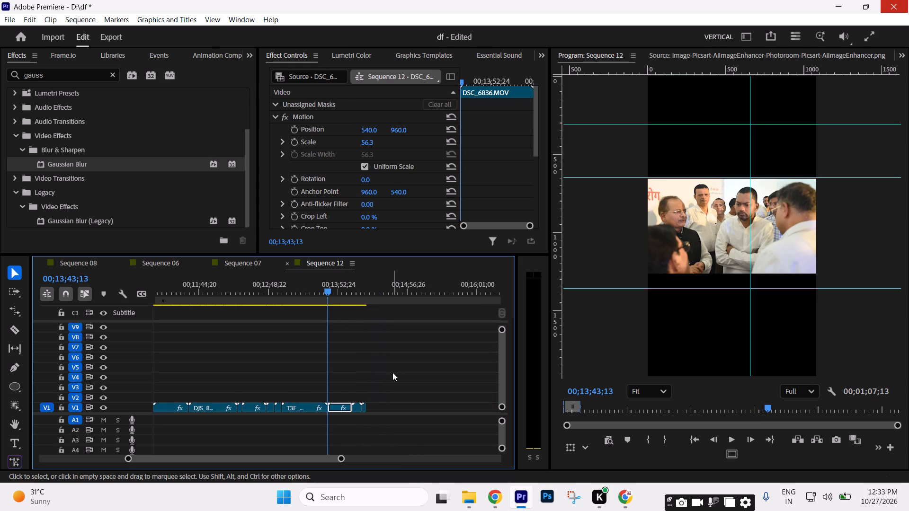
key(space)
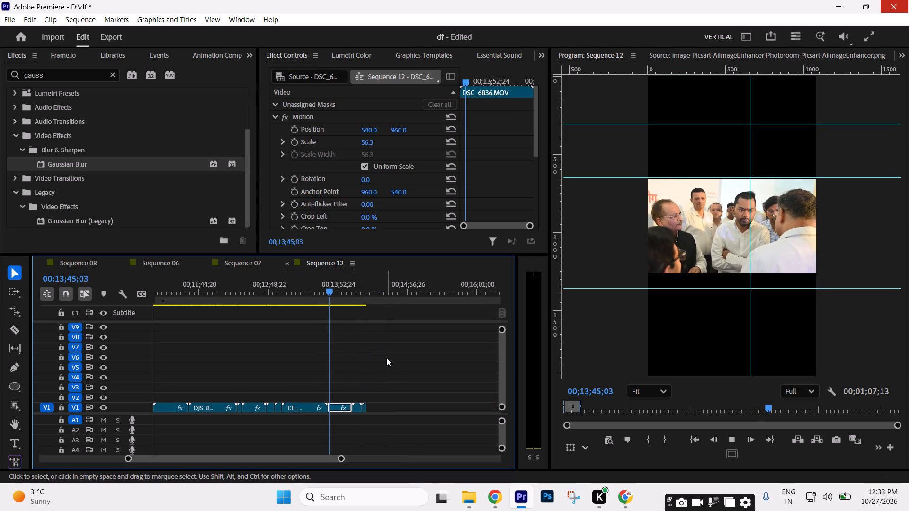
key(space)
key(c)
click(332, 405)
key(v)
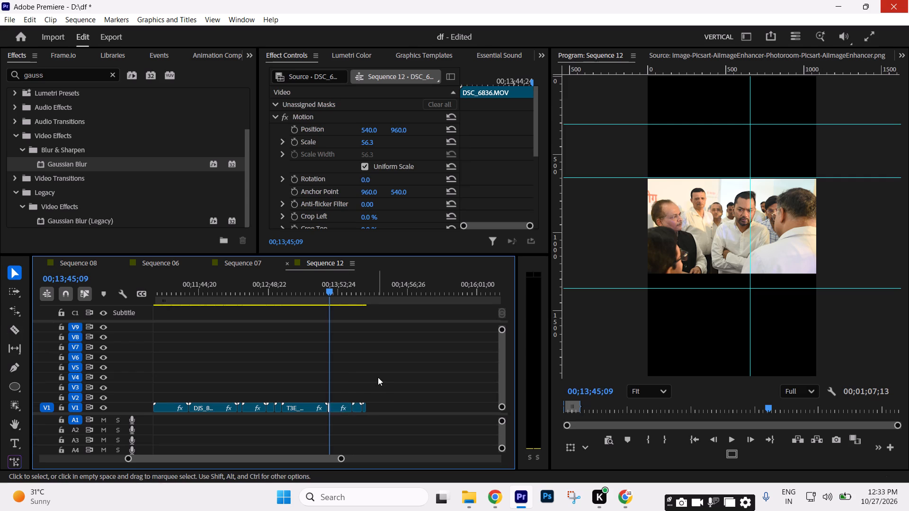
Scrub through the rest of DSC_6836.MOV and split it at 00;13;52;23.
key(equal)
text(==)
key(equal)
drag(302, 302, 346, 314)
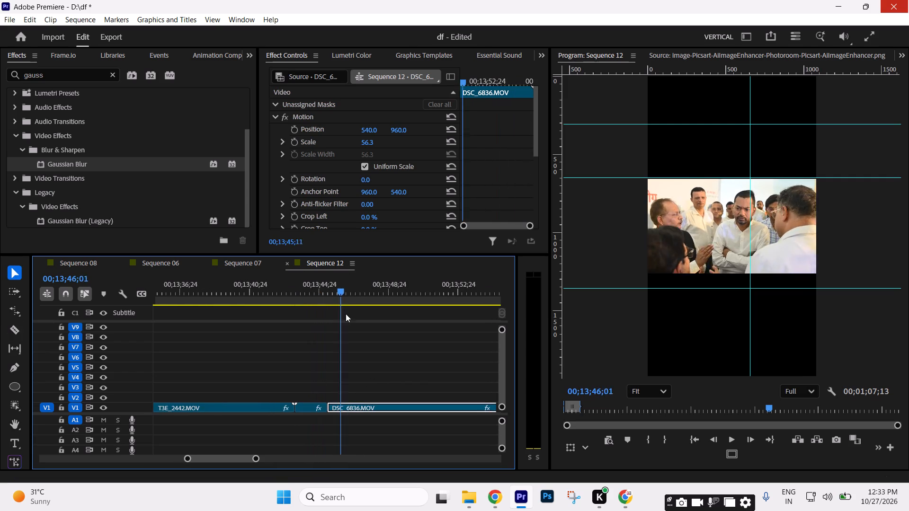
drag(346, 314, 430, 329)
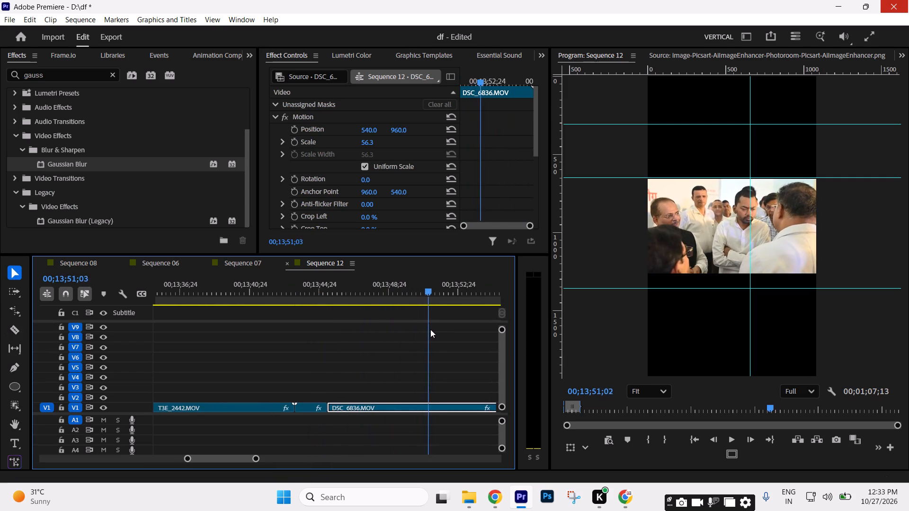
drag(430, 329, 474, 331)
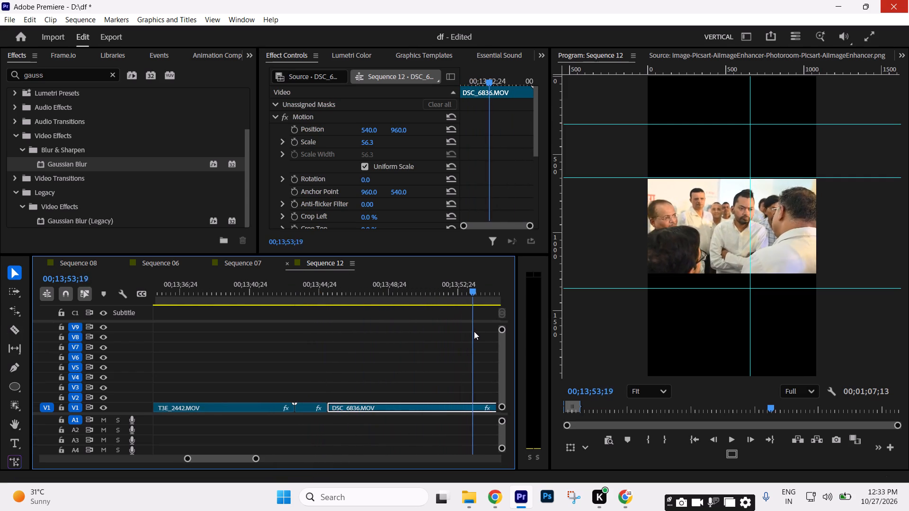
drag(474, 331, 460, 329)
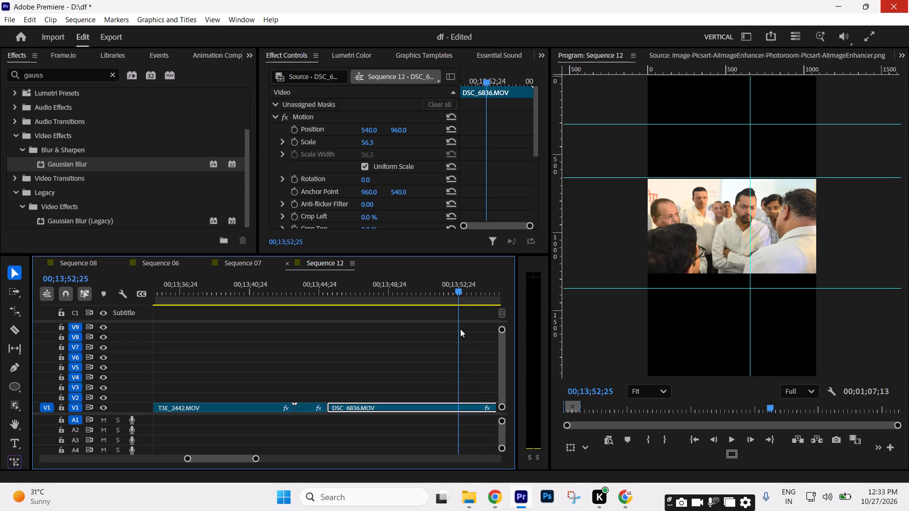
drag(460, 329, 459, 329)
key(c)
click(459, 409)
key(v)
click(477, 385)
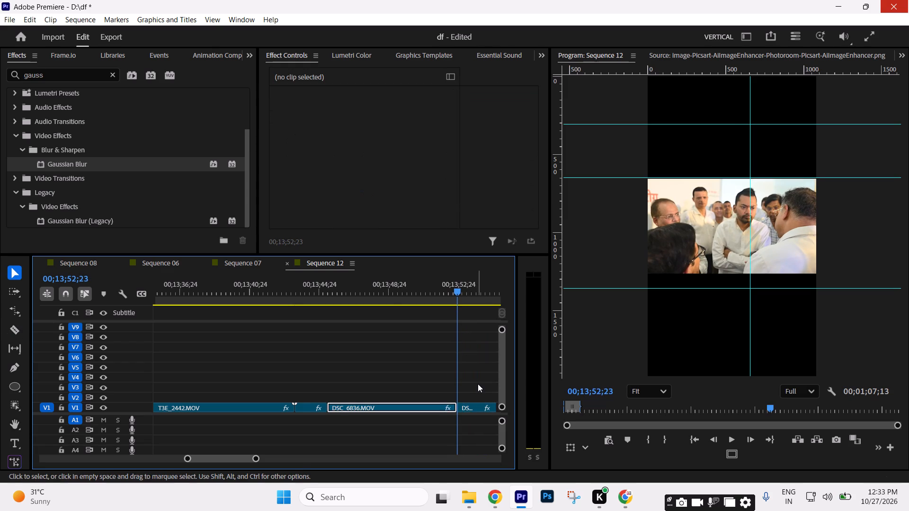
Review the last piece of DSC_6836.MOV and split it at 00;13;58;16.
text(--)
key(equal)
drag(333, 288, 351, 297)
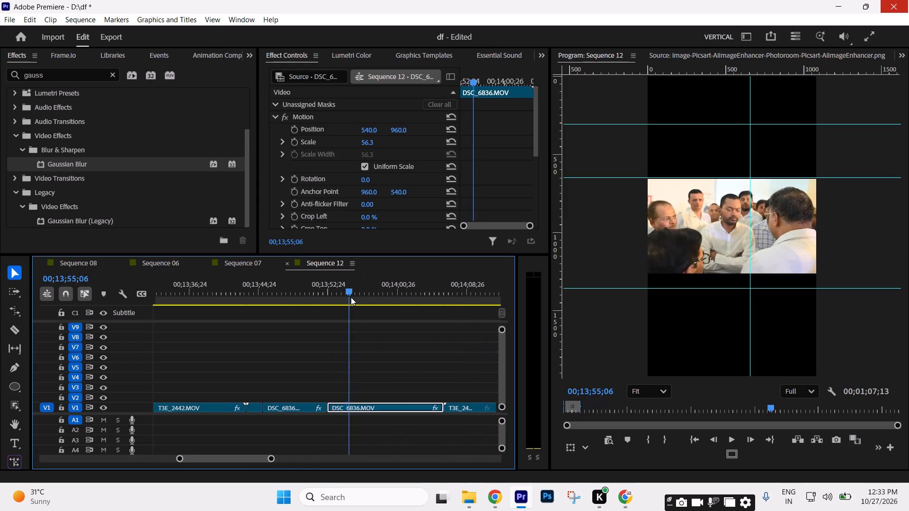
drag(351, 297, 376, 304)
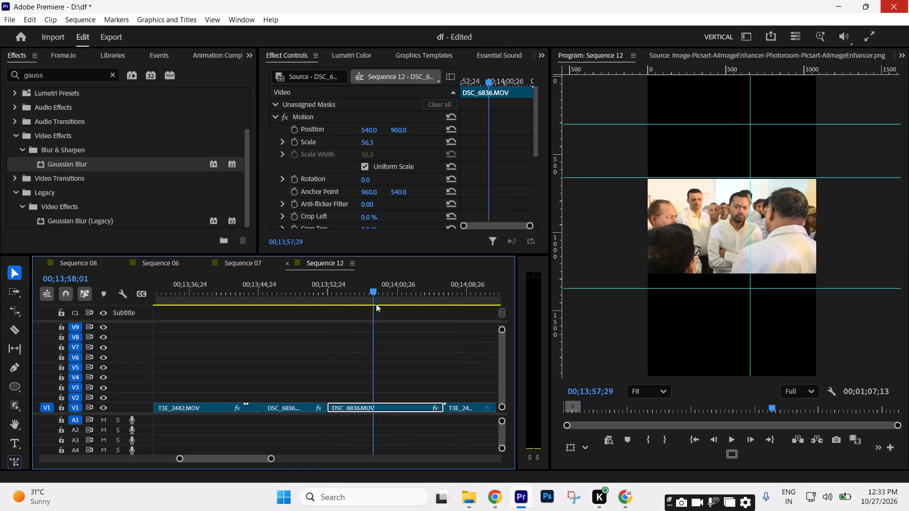
drag(376, 304, 379, 307)
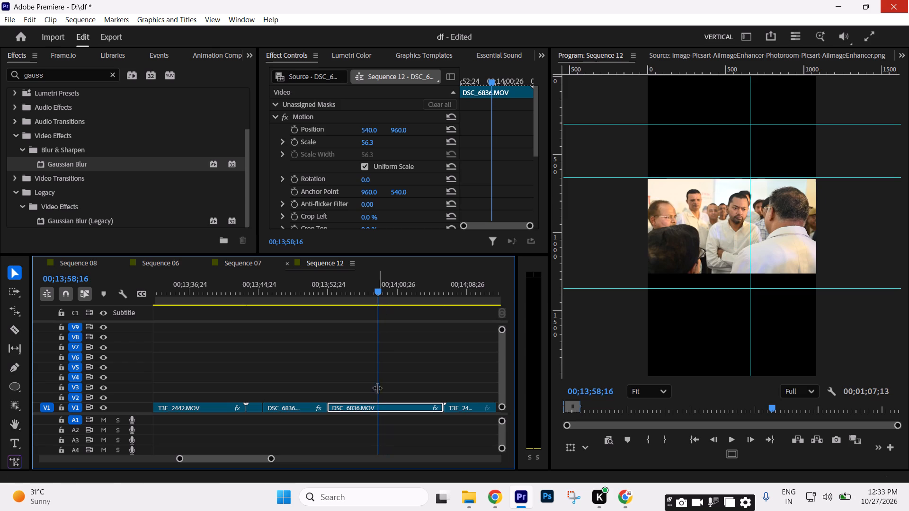
key(c)
click(378, 408)
key(v)
Cut the DSC_6836.MOV piece between 00;13;52;23 and 00;13;58;16 and paste it on V1 directly after the man's segment at 00;00;05;22.
drag(337, 384, 349, 407)
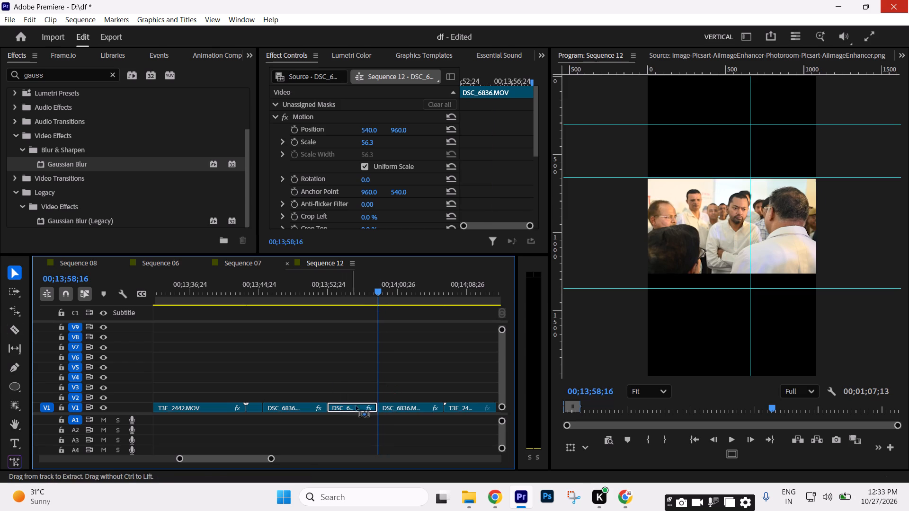
key(ctrl+x)
click(426, 388)
key(minus)
key(minus)
key(minus)
key(minus)
key(minus)
key(minus)
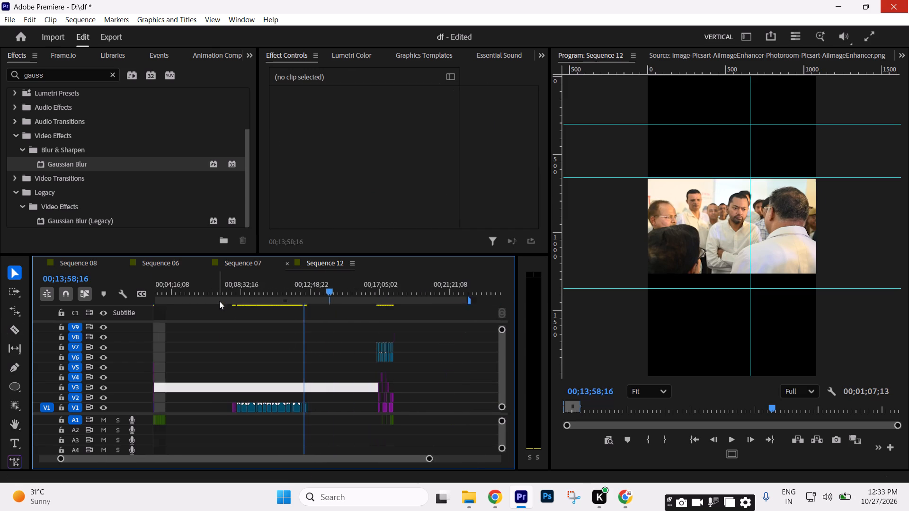
drag(224, 298, 0, 322)
key(equal)
key(equal)
key(equal)
key(equal)
key(equal)
key(equal)
drag(188, 299, 203, 300)
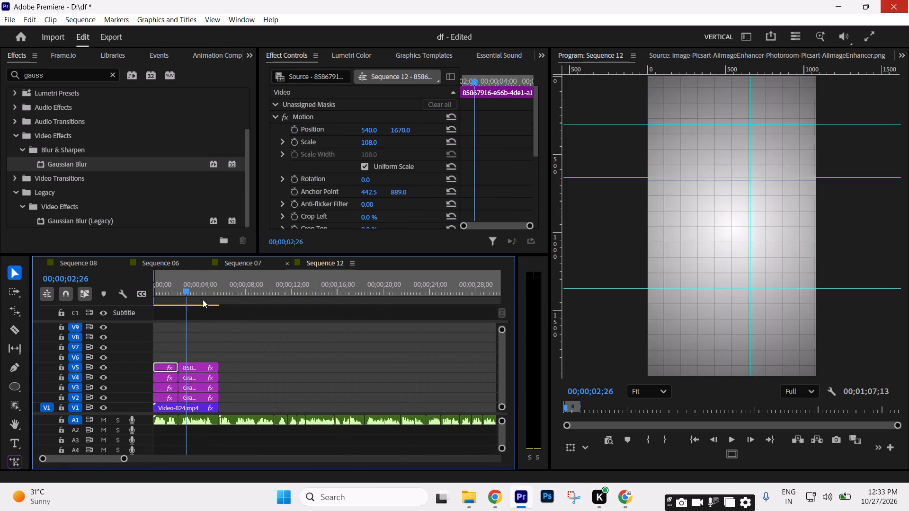
drag(203, 300, 208, 300)
key(Down)
key(ctrl+v)
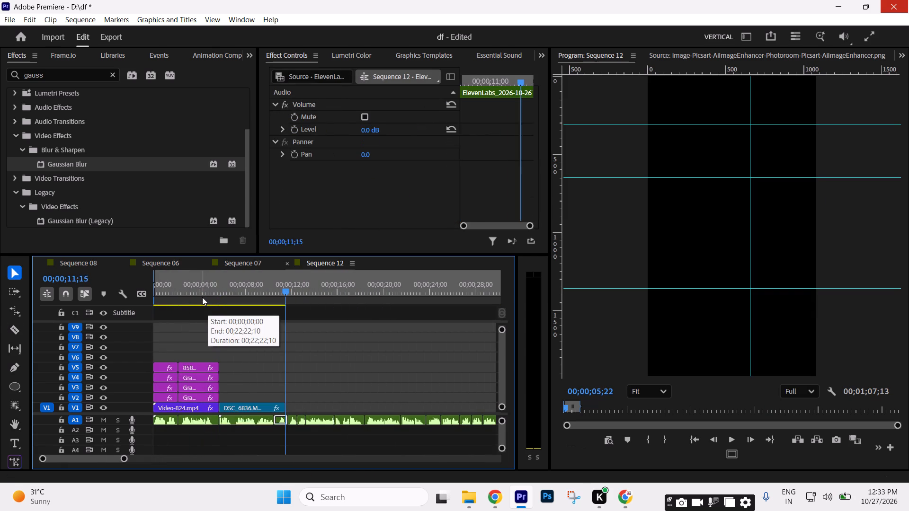
Preview the pasted DSC_6836.MOV clip and trim its end back to the audio cut at about 00;00;10;12.
drag(233, 292, 238, 293)
key(space)
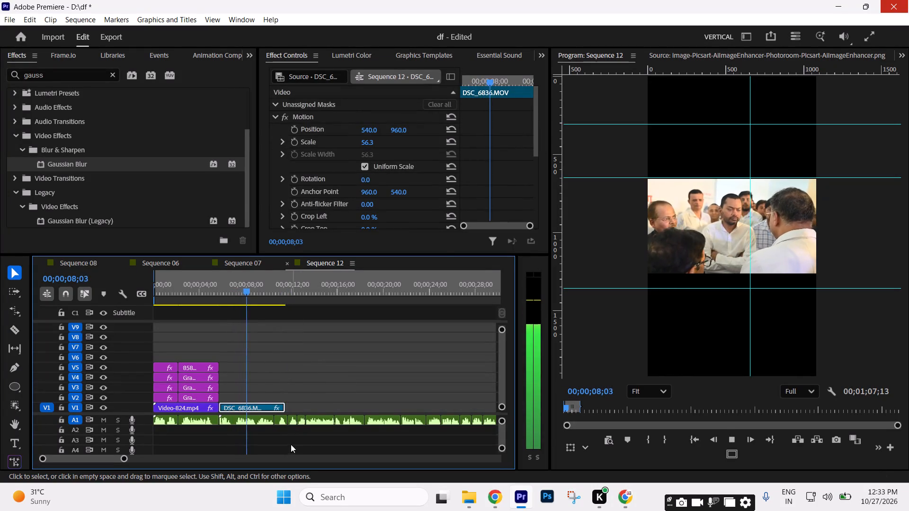
key(space)
drag(291, 406, 278, 406)
Play back the trimmed DSC_6836.MOV clip against the audio, continuing past its end to hear the next line.
key(space)
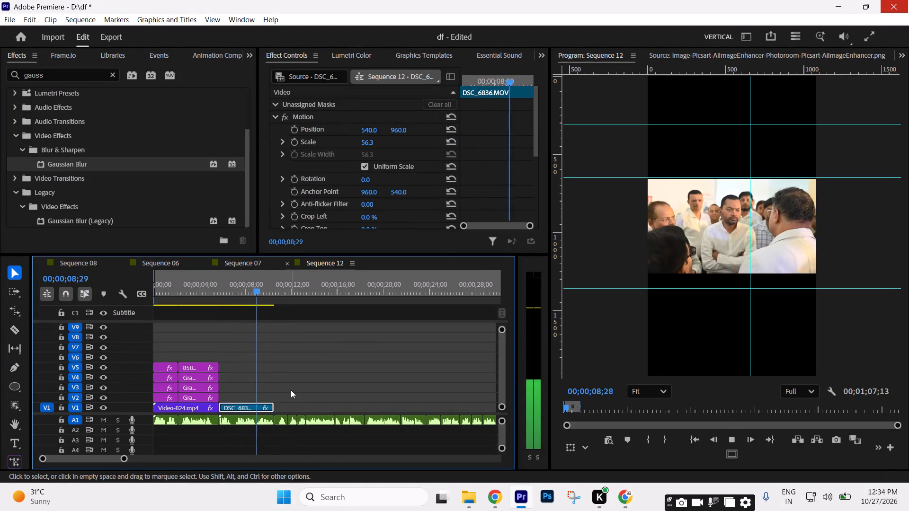
key(space)
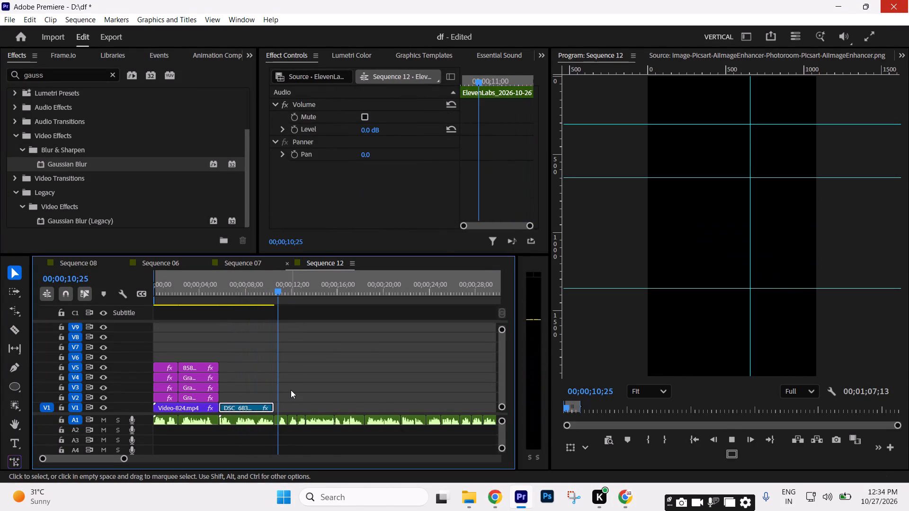
click(260, 291)
key(space)
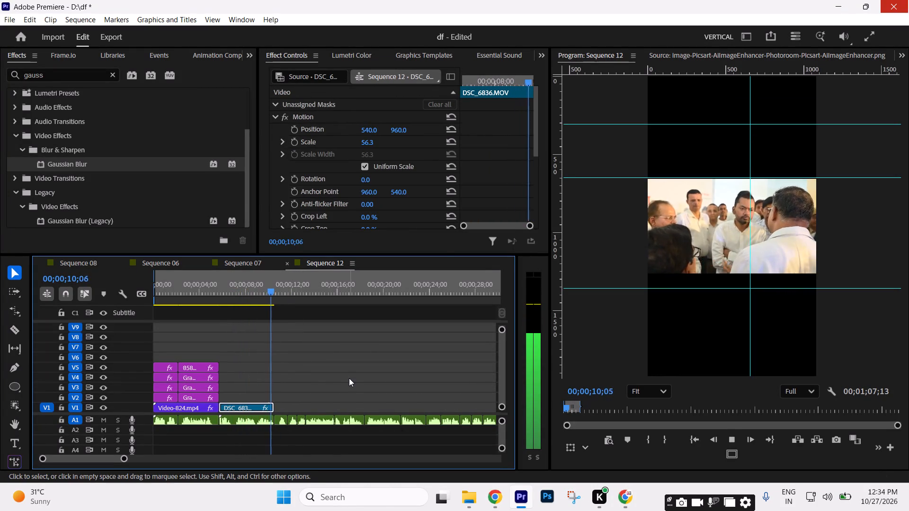
click(349, 378)
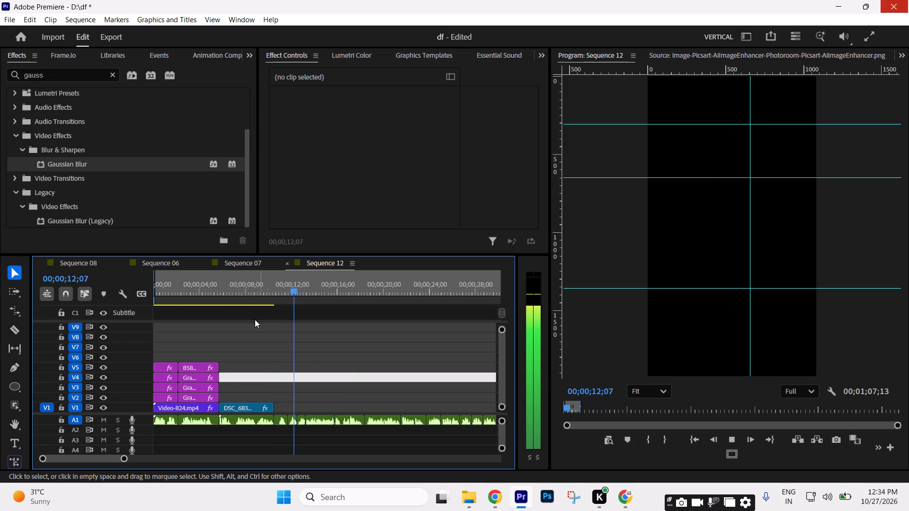
Move the DSC_6836.MOV clip later on V1 so it starts at the audio cut at about 00;00;11;20, checking it against the narration.
click(249, 301)
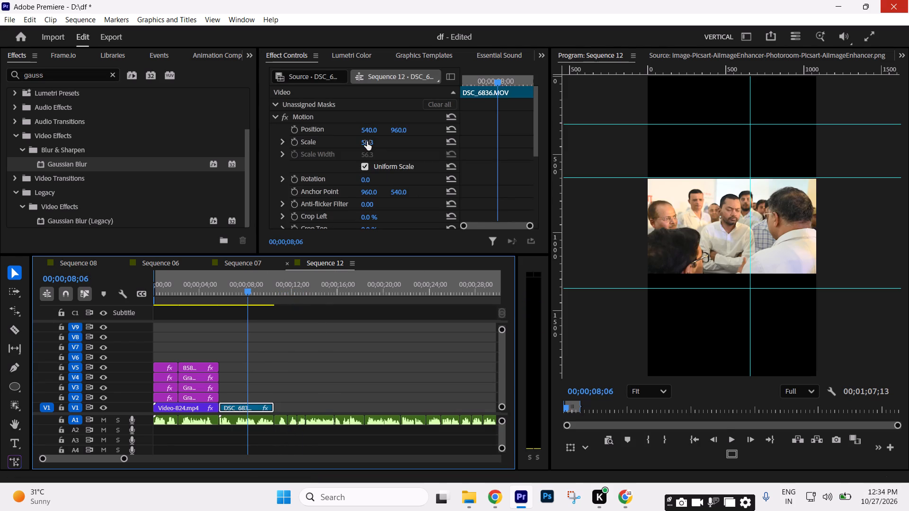
click(253, 288)
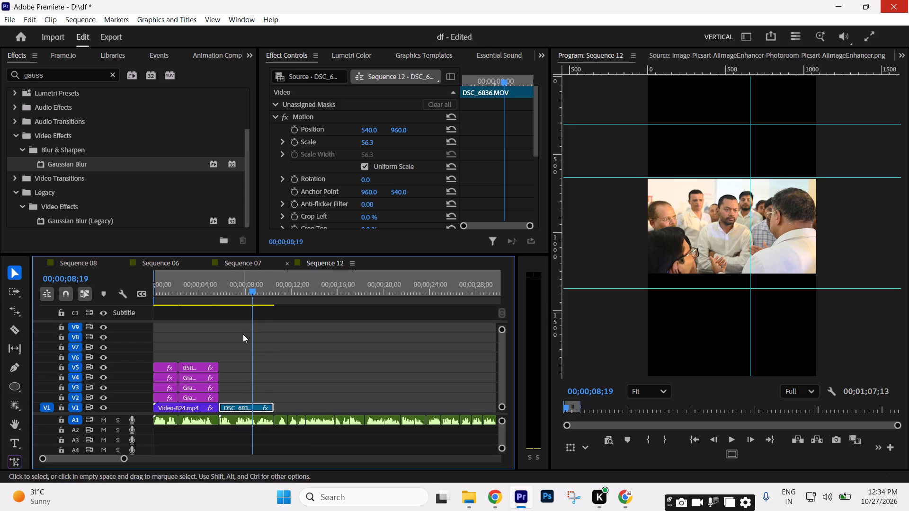
click(247, 295)
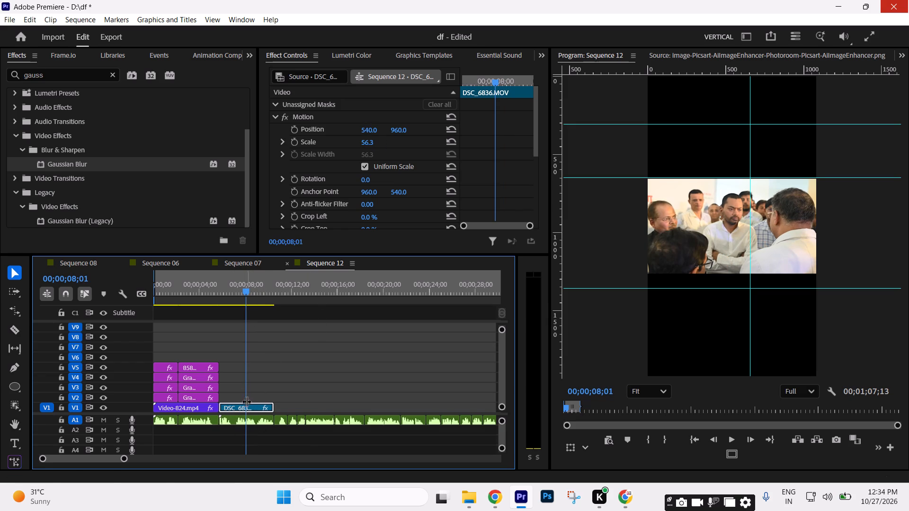
drag(241, 404, 296, 405)
click(319, 375)
key(space)
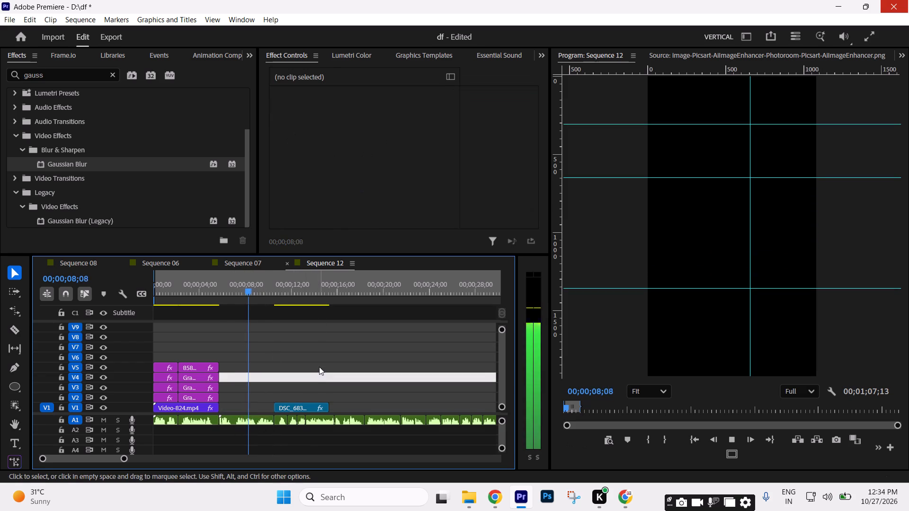
click(271, 289)
key(space)
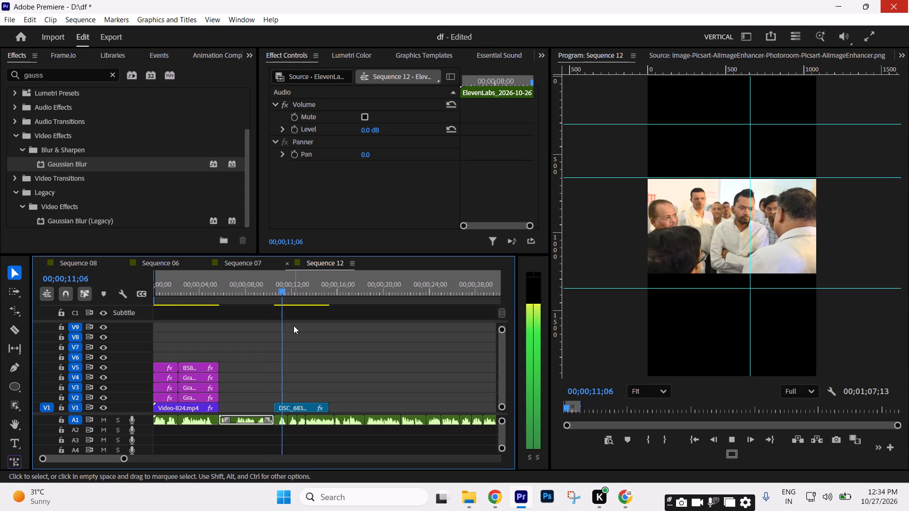
key(space)
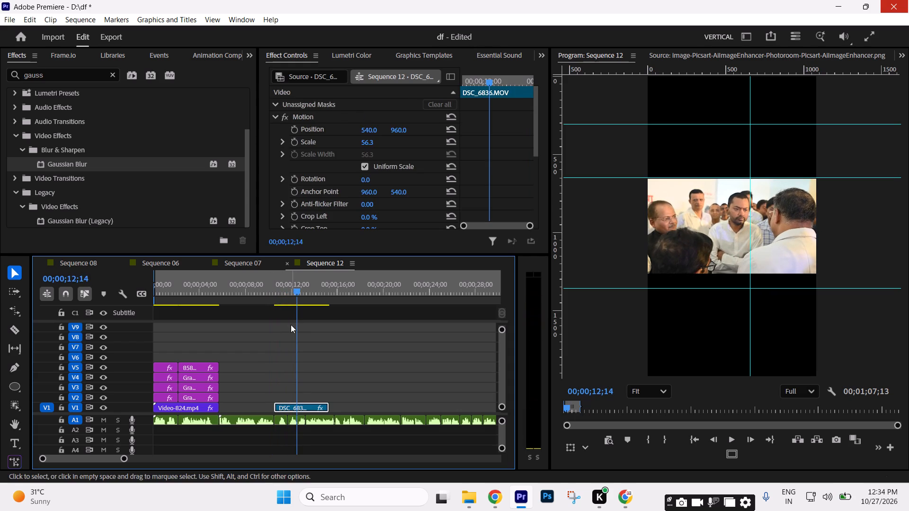
drag(284, 407, 296, 407)
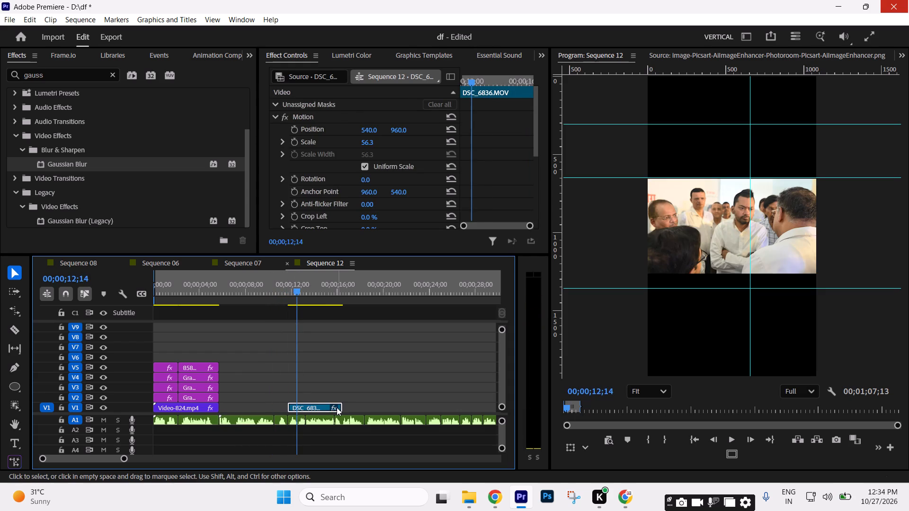
key(space)
key(space)
click(378, 411)
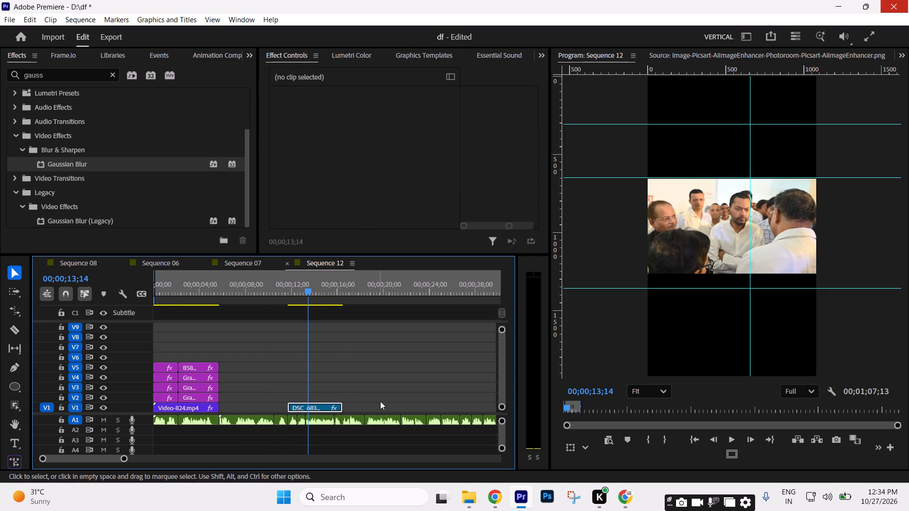
Look through the spare clips between about 00;10;06;00 and 00;13;08;00 for footage that suits the narration.
click(387, 380)
key(minus)
click(387, 380)
text(--)
key(minus)
text(--)
drag(250, 293, 264, 300)
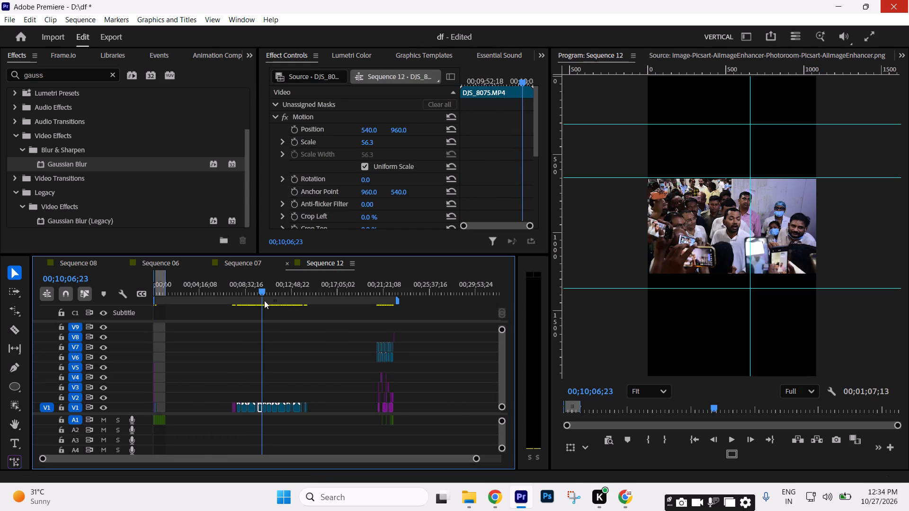
drag(264, 300, 276, 307)
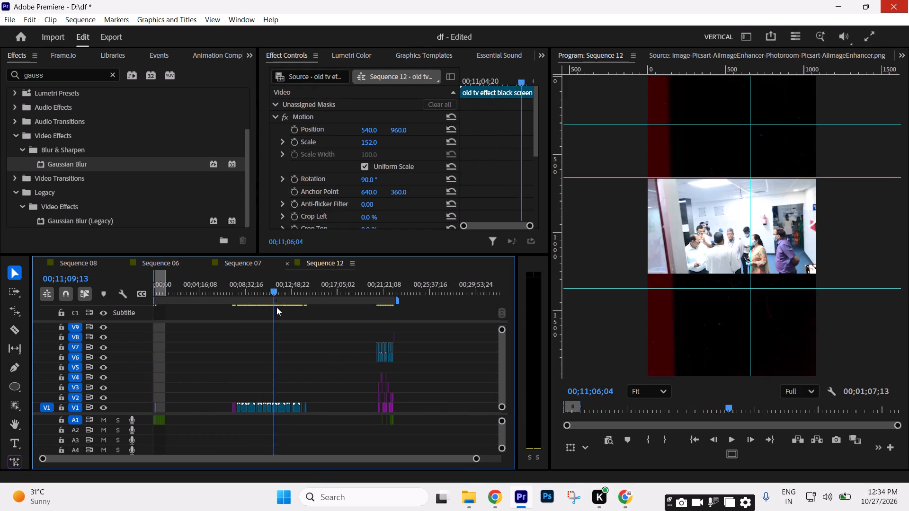
drag(276, 307, 287, 309)
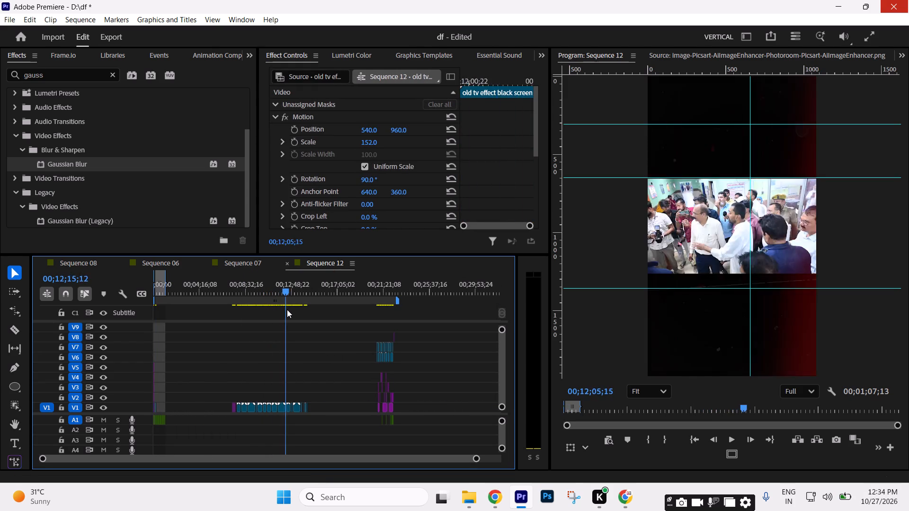
drag(287, 309, 295, 309)
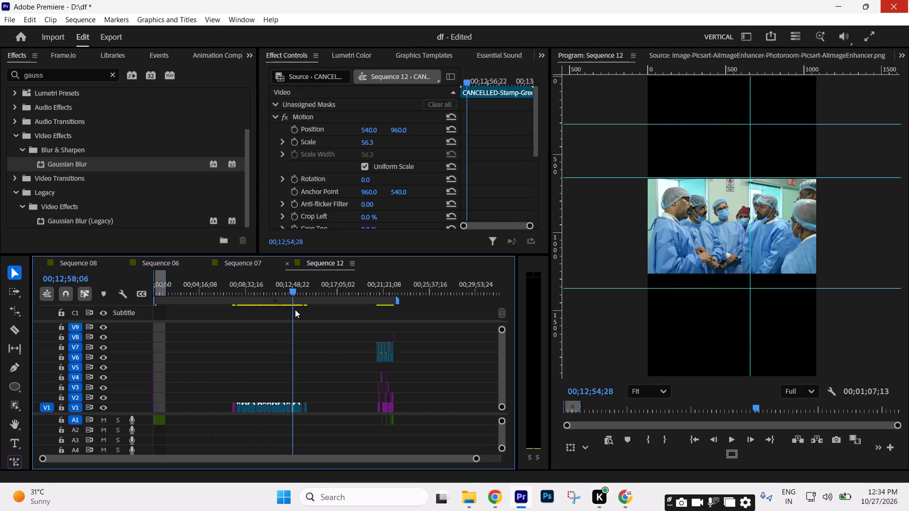
drag(295, 309, 297, 309)
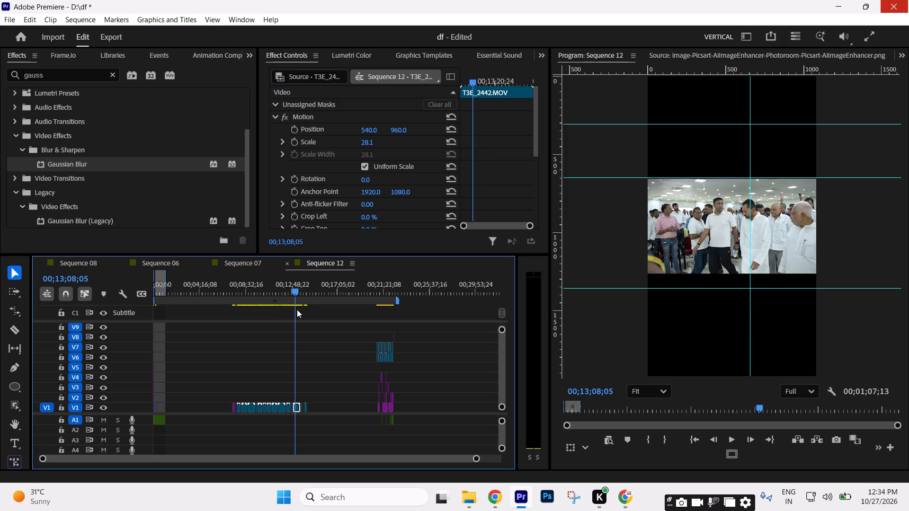
drag(297, 309, 294, 308)
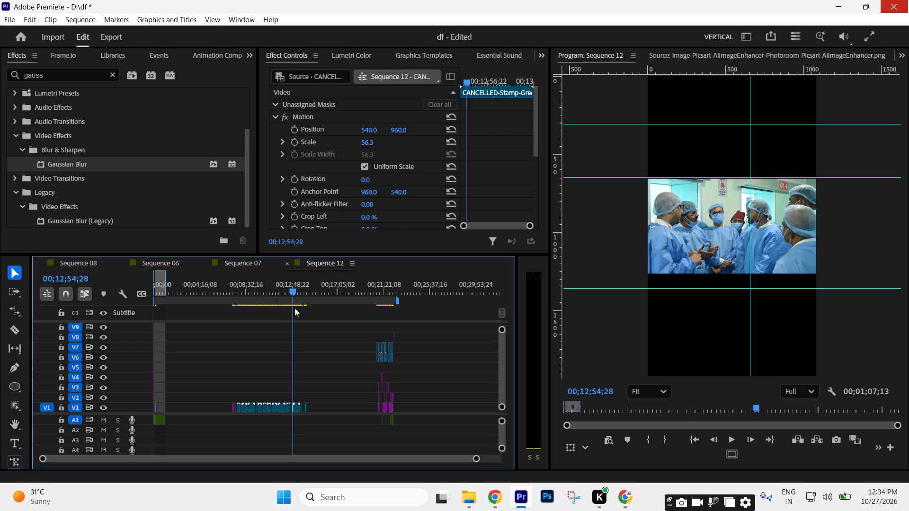
drag(294, 308, 297, 308)
key(equal)
key(equal)
key(equal)
key(equal)
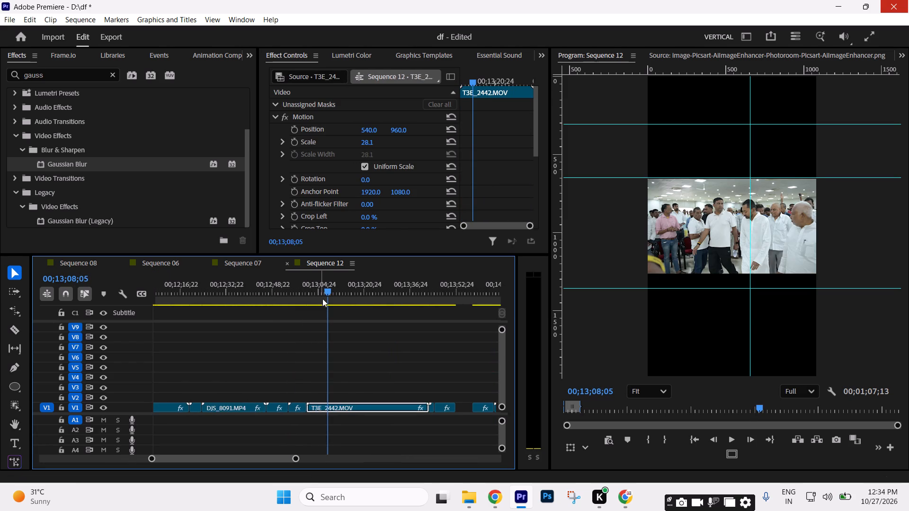
Review T3E_2442.MOV among the spare clips and split it at 00;13;09;21 and 00;13;10;22.
drag(325, 294, 344, 293)
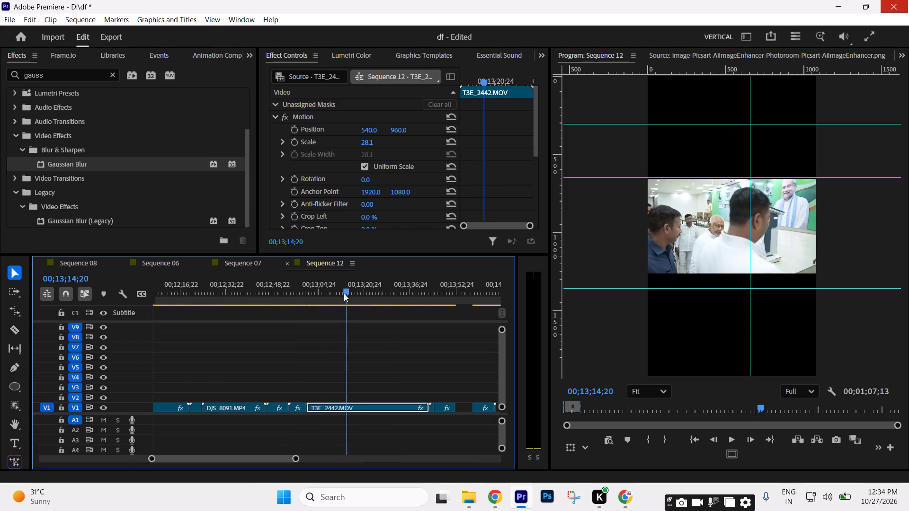
drag(344, 293, 333, 291)
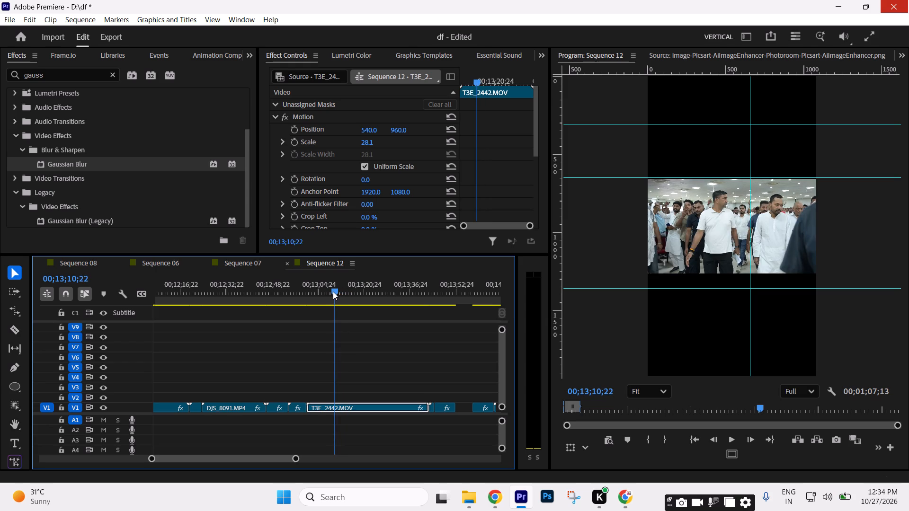
drag(333, 291, 329, 289)
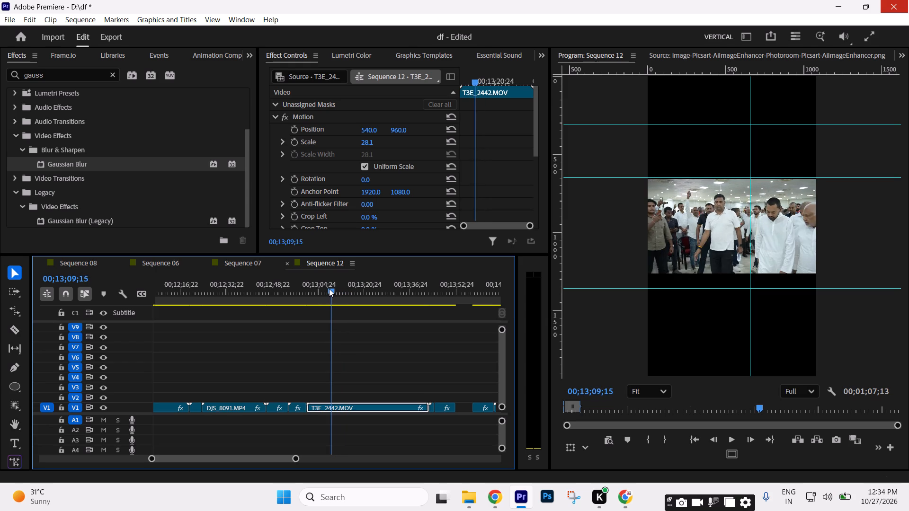
drag(329, 289, 330, 289)
key(c)
click(330, 411)
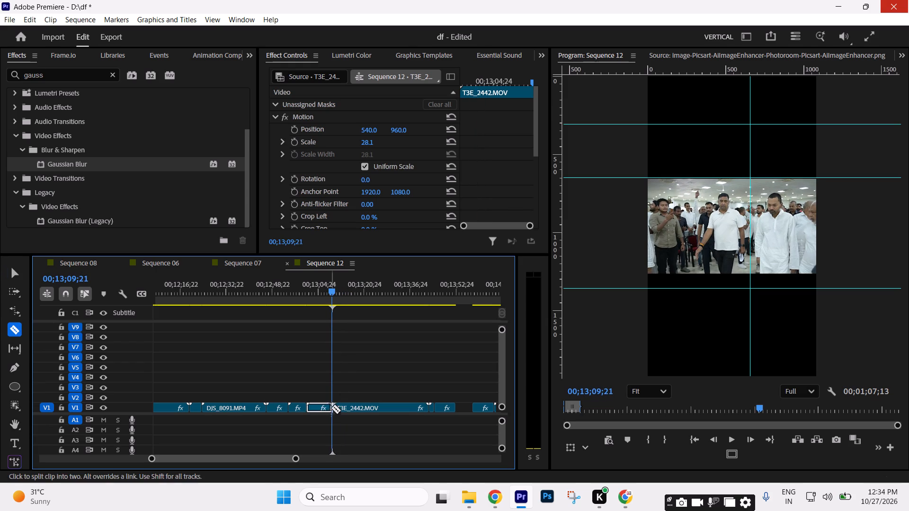
key(v)
key(space)
key(space)
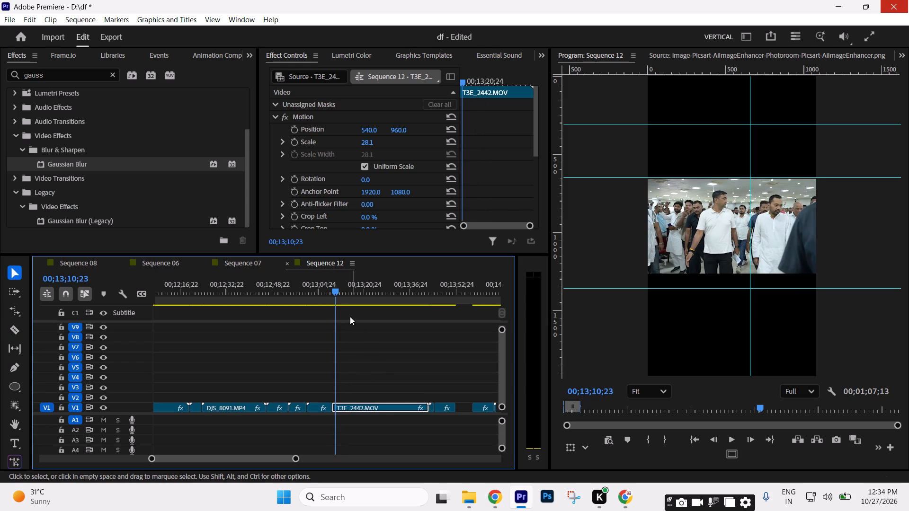
click(336, 293)
key(c)
click(334, 406)
key(v)
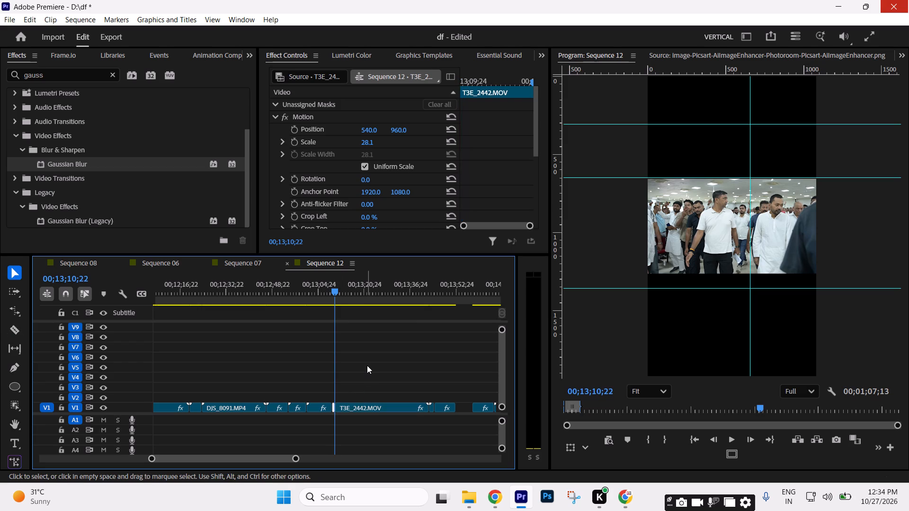
Cut the short T3E_2442.MOV piece out of the spare clips and paste it on V2 above the start of DSC_6836.MOV.
key(ctrl+x)
click(367, 365)
key(minus)
key(minus)
key(minus)
key(minus)
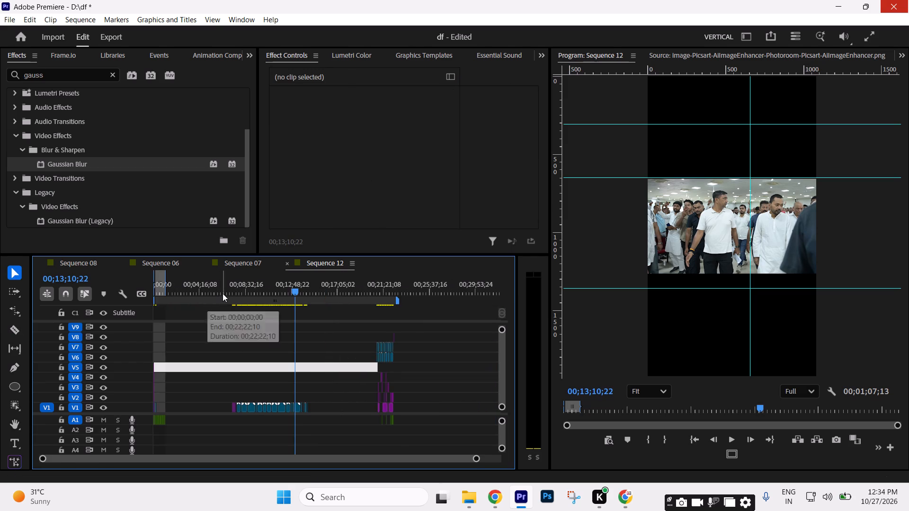
drag(223, 293, 0, 343)
key(equal)
key(equal)
key(equal)
key(equal)
key(equal)
click(270, 291)
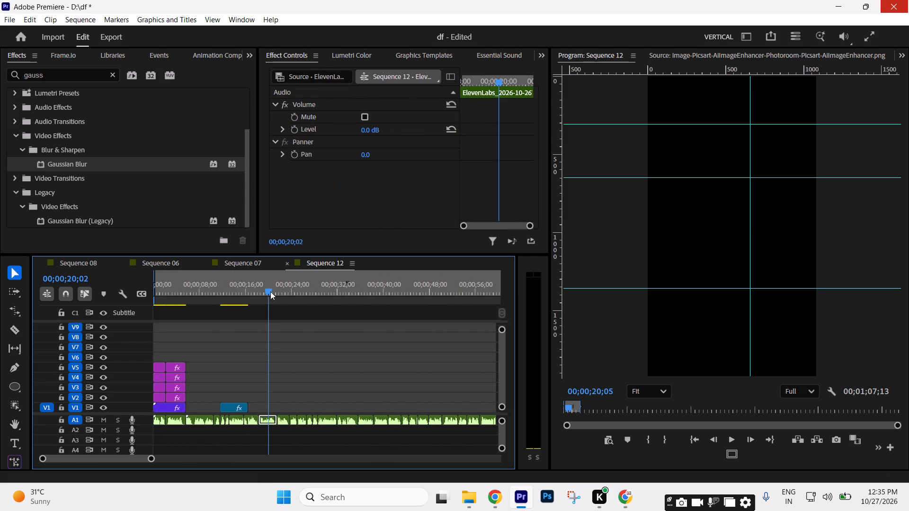
key(ctrl+v)
drag(269, 407, 227, 396)
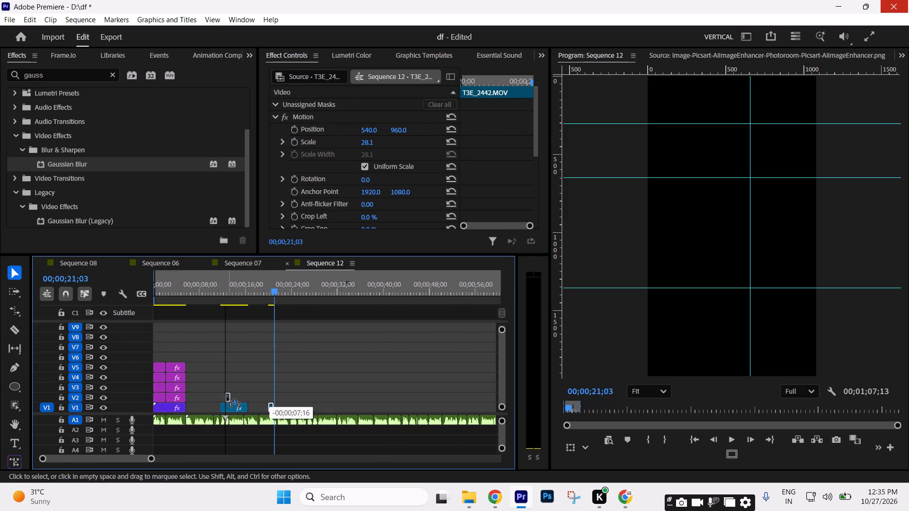
drag(227, 396, 222, 397)
Align the V2 T3E_2442.MOV clip's end with the end of DSC_6836.MOV and extend its start back to about 00;00;11;20.
drag(221, 294, 226, 296)
key(equal)
key(equal)
key(equal)
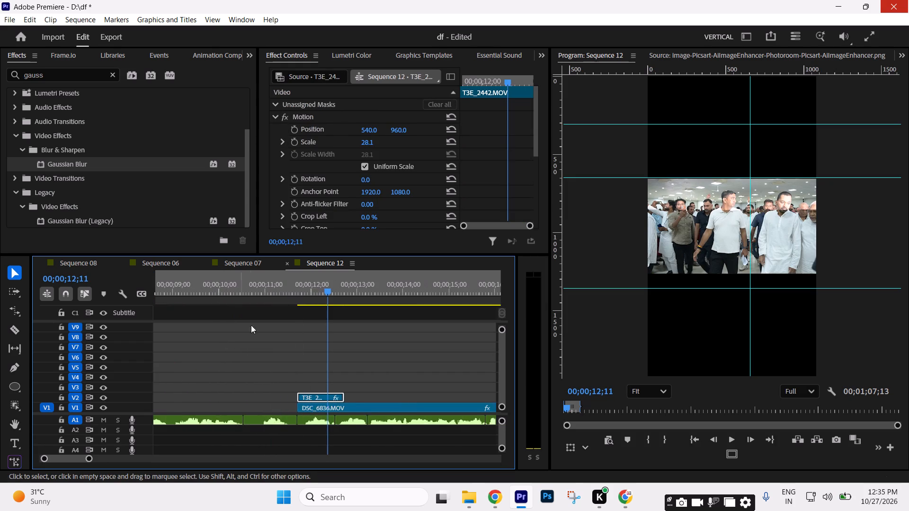
key(minus)
drag(322, 396, 412, 398)
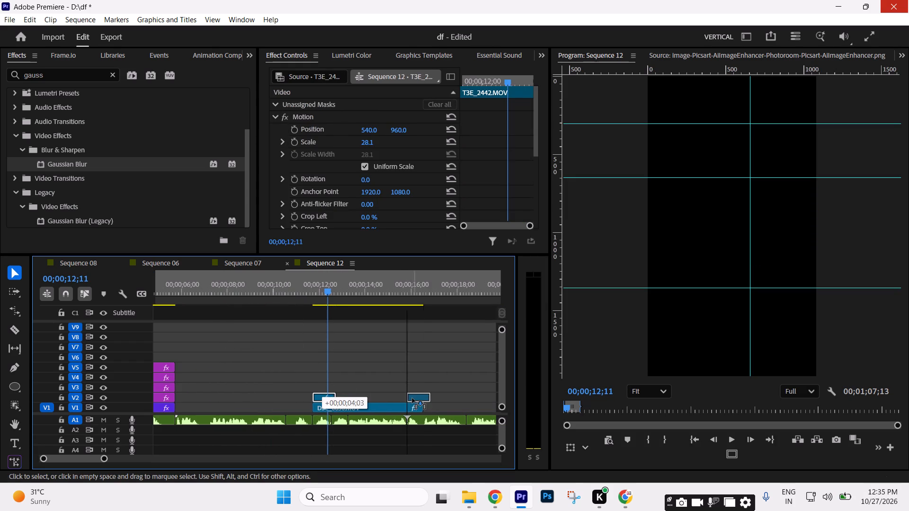
drag(412, 398, 412, 398)
drag(398, 395, 306, 393)
drag(321, 281, 309, 283)
key(space)
key(space)
drag(307, 285, 325, 295)
key(space)
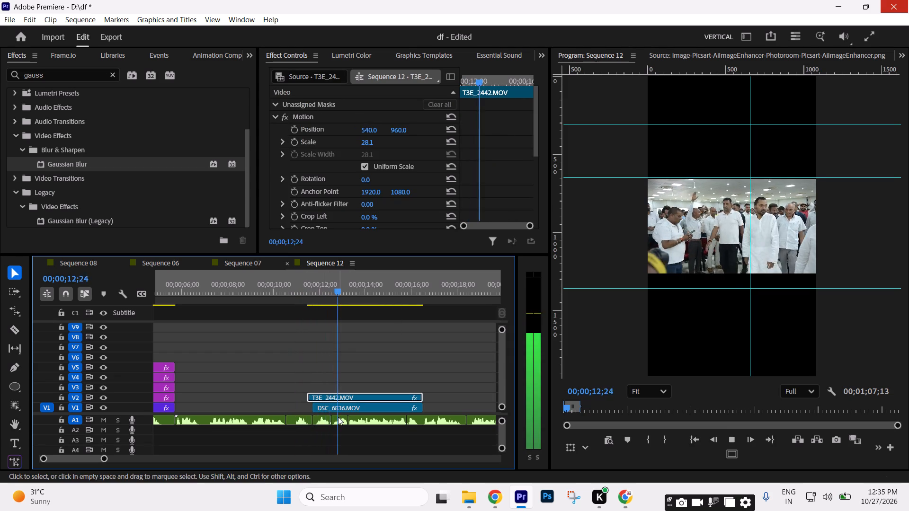
key(space)
click(308, 397)
Set the speed of the V2 T3E_2442.MOV clip to 60% and play it back against the narration.
click(340, 396)
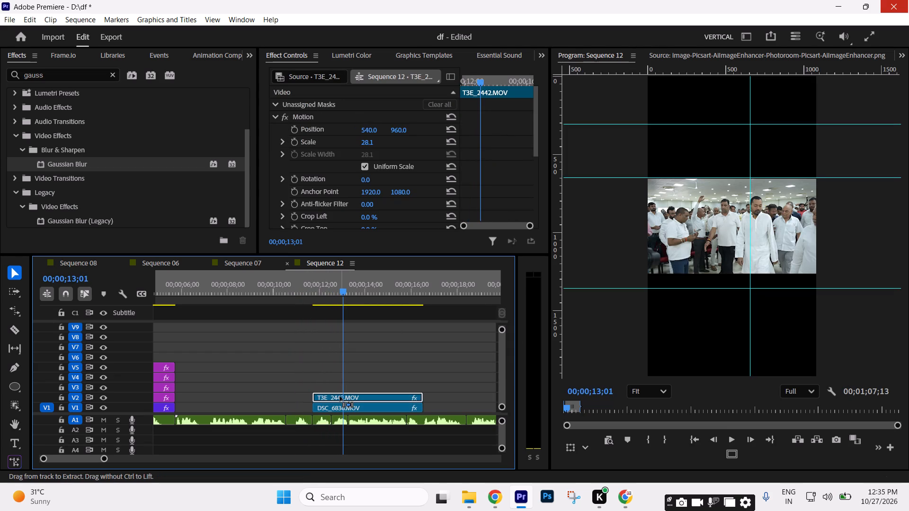
key(ctrl+r)
text(60)
key(Return)
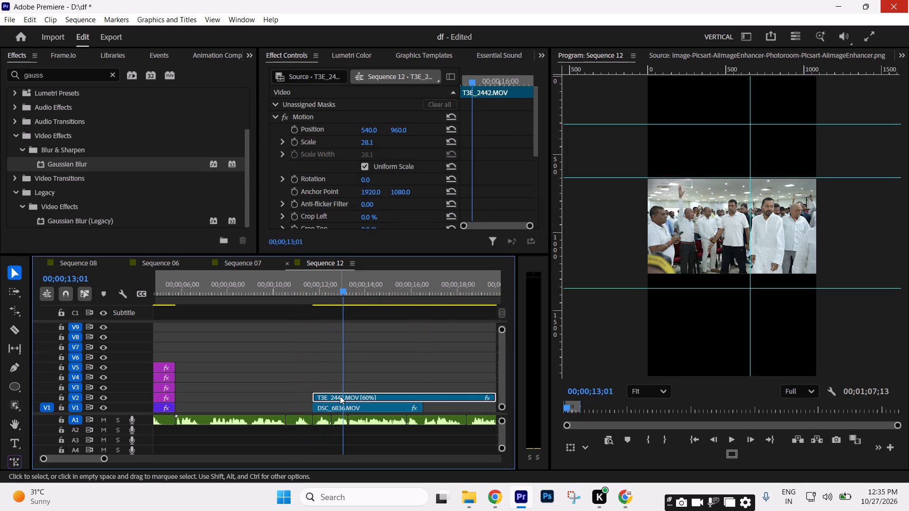
key(space)
key(space)
key(space)
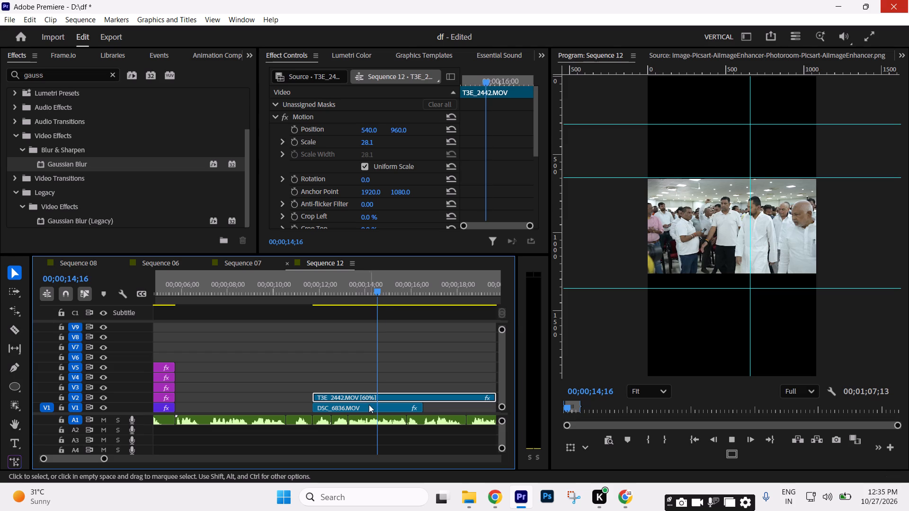
key(space)
Split the slowed T3E_2442.MOV clip at the end of DSC_6836.MOV and delete the part that runs past it.
key(c)
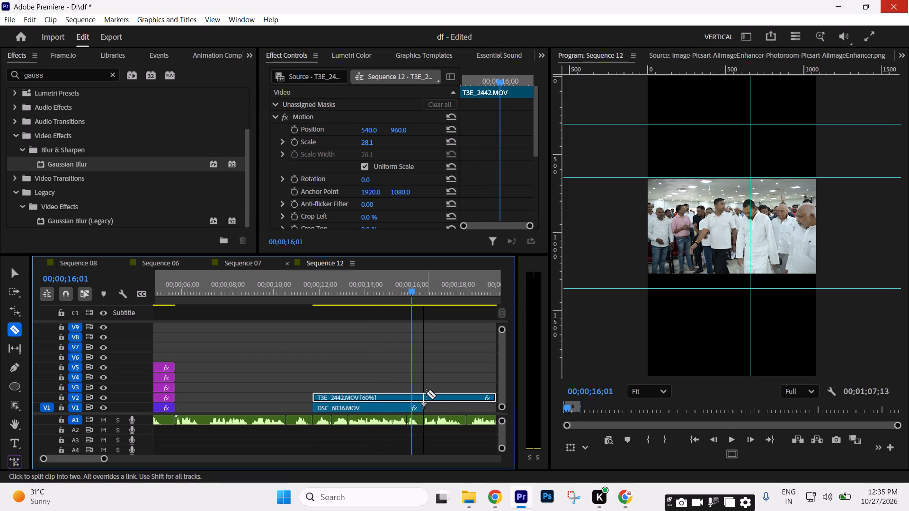
click(426, 393)
key(v)
click(440, 391)
click(444, 397)
key(Delete)
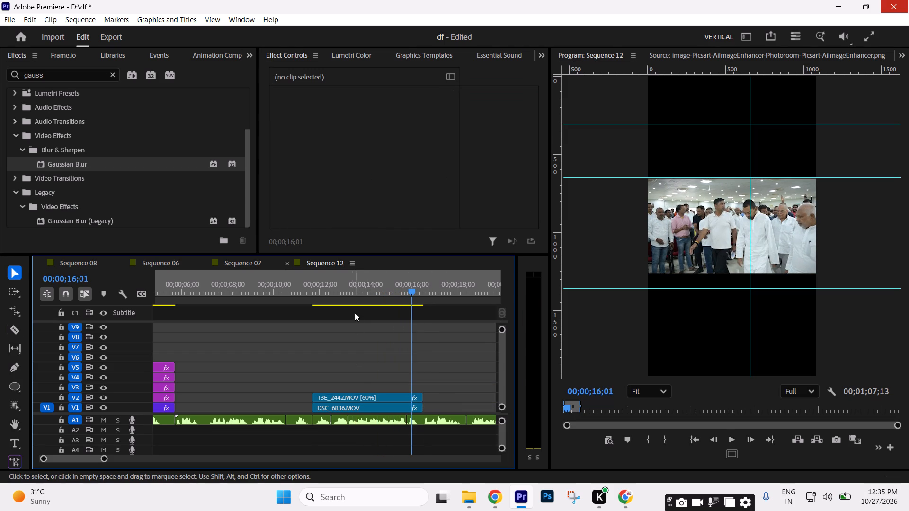
Play the narration under the T3E_2442.MOV clip to find the phrase's end and split the A1 audio at 00;00;14;21.
click(356, 290)
key(space)
click(400, 380)
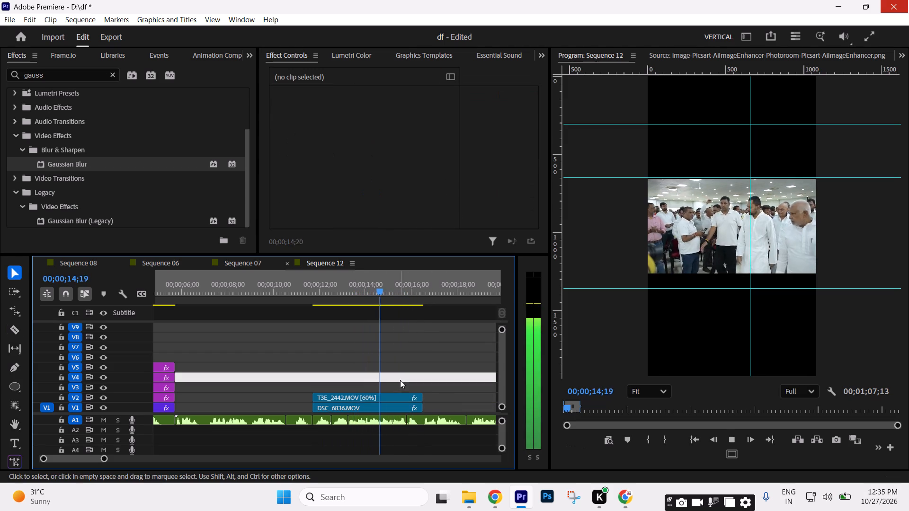
key(space)
drag(389, 291, 380, 292)
key(c)
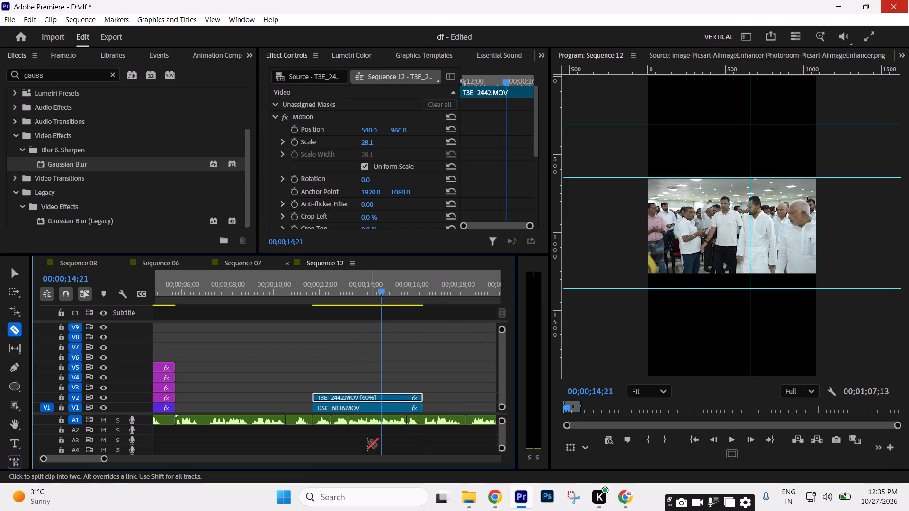
click(383, 423)
key(v)
key(c)
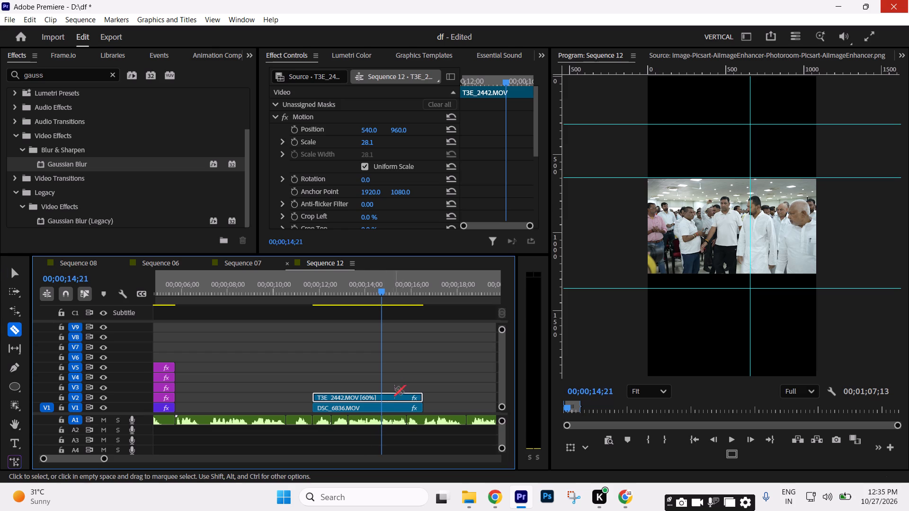
click(379, 421)
key(v)
Replay the segment and trim the end of the V2 T3E_2442.MOV clip back to the narration split at 00;00;14;21.
click(344, 300)
key(space)
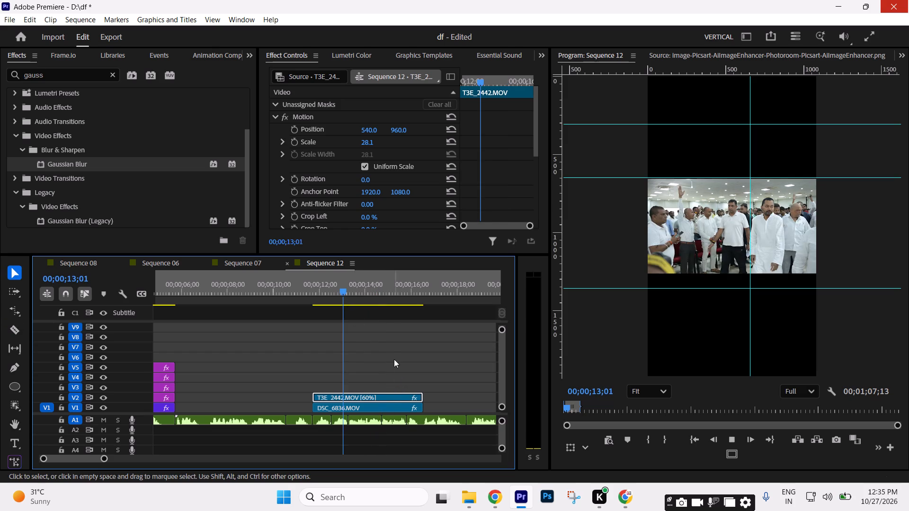
key(space)
drag(420, 395, 379, 396)
Place T3E_2442.MOV in the lower part of the frame at position 267, 1723 with scale 43.1.
drag(313, 297, 325, 300)
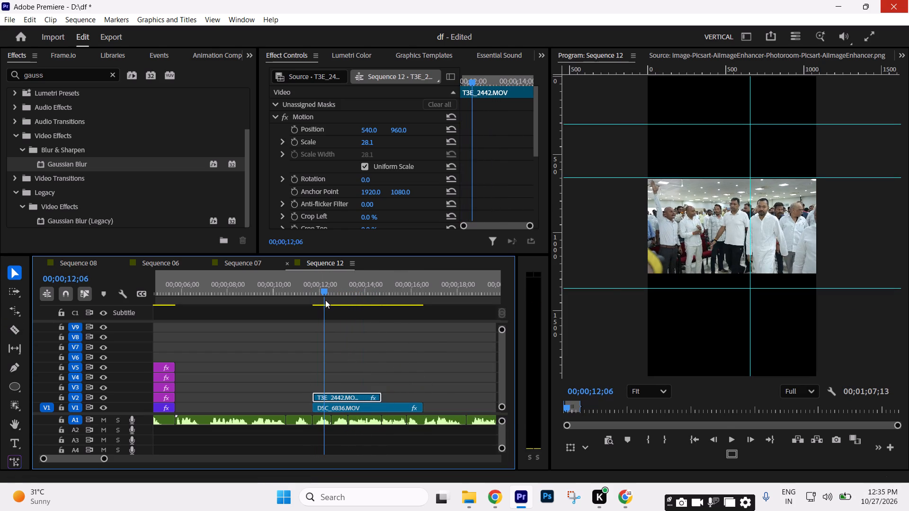
drag(363, 130, 191, 143)
drag(368, 147, 390, 146)
click(368, 140)
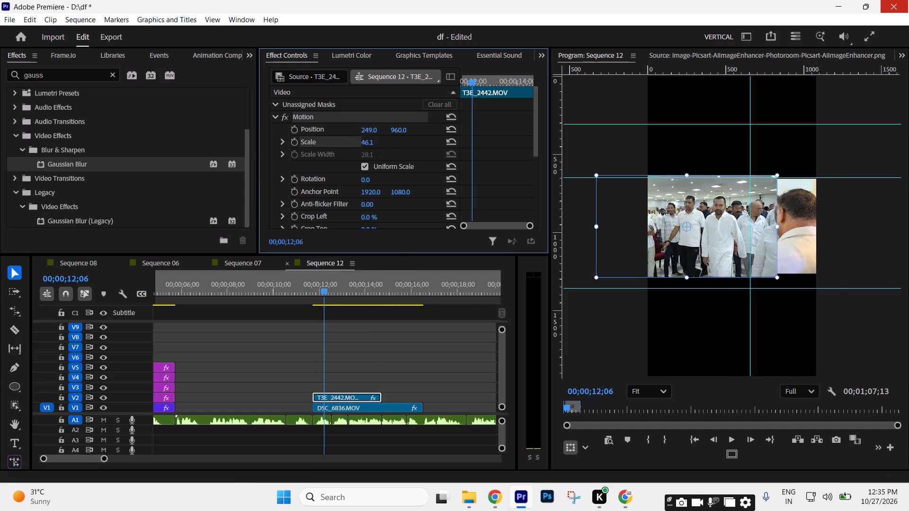
drag(398, 131, 820, 9)
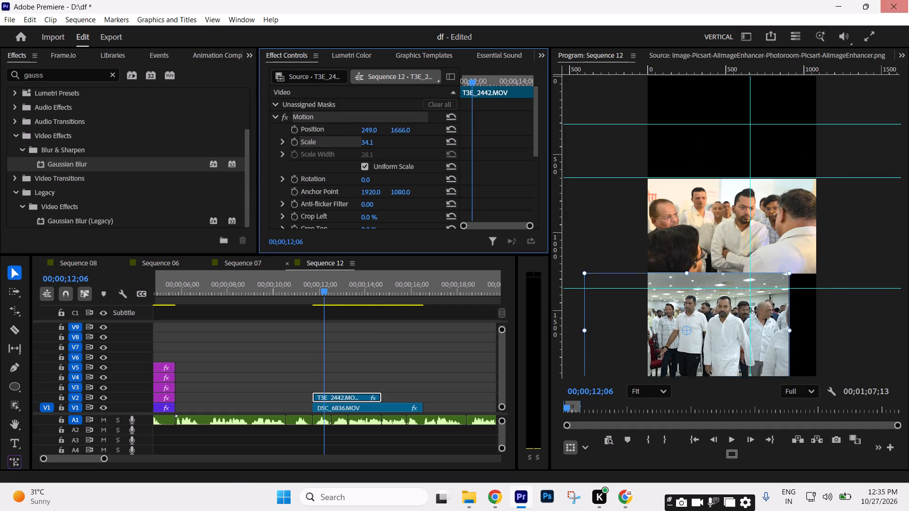
drag(820, 9, 389, 139)
drag(369, 138, 377, 139)
drag(369, 134, 391, 132)
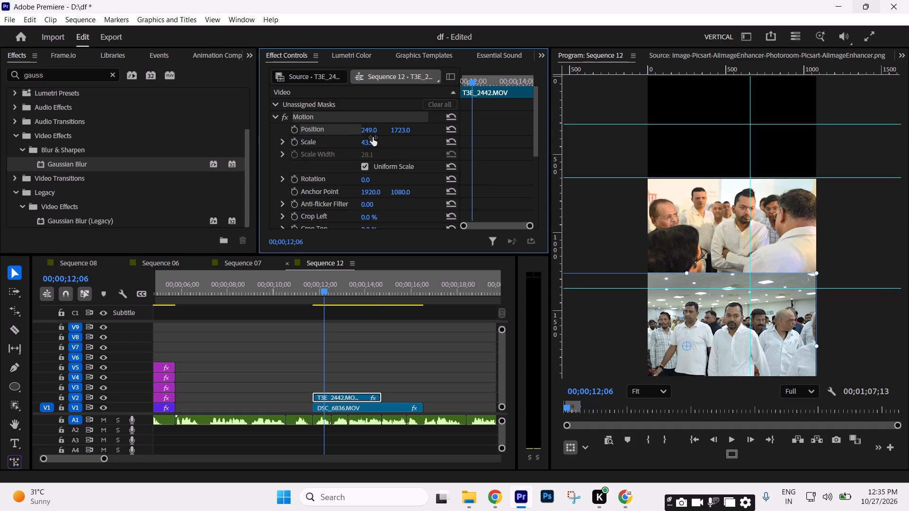
drag(367, 132, 378, 132)
key(space)
key(space)
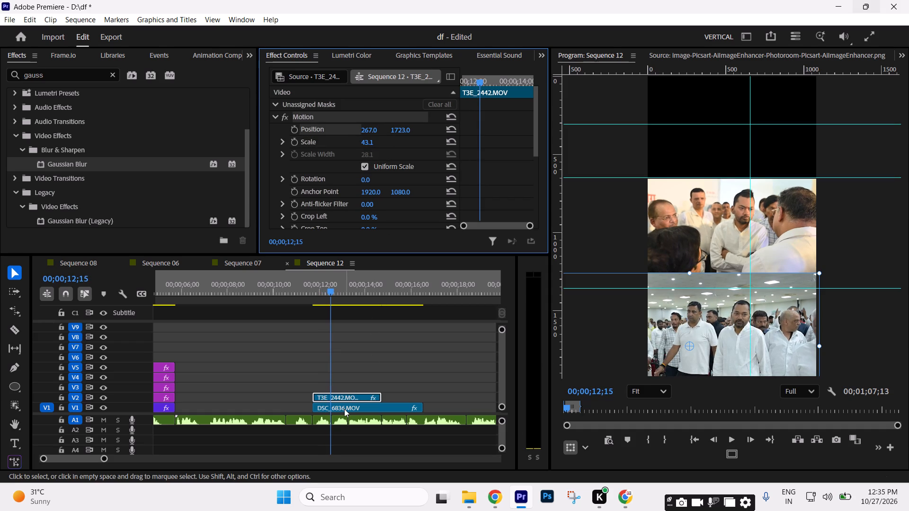
Move DSC_6836.MOV on V1 to the top of the frame at position 540, 270.
click(344, 409)
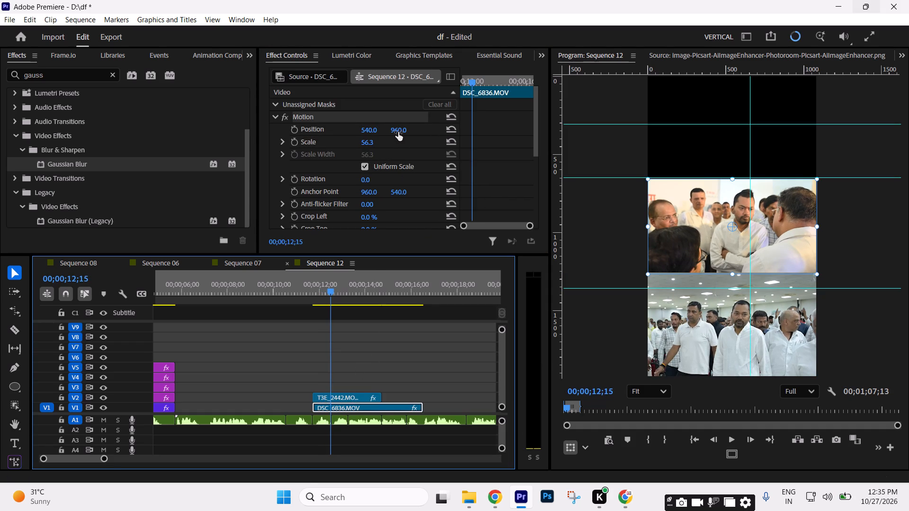
drag(398, 132, 326, 128)
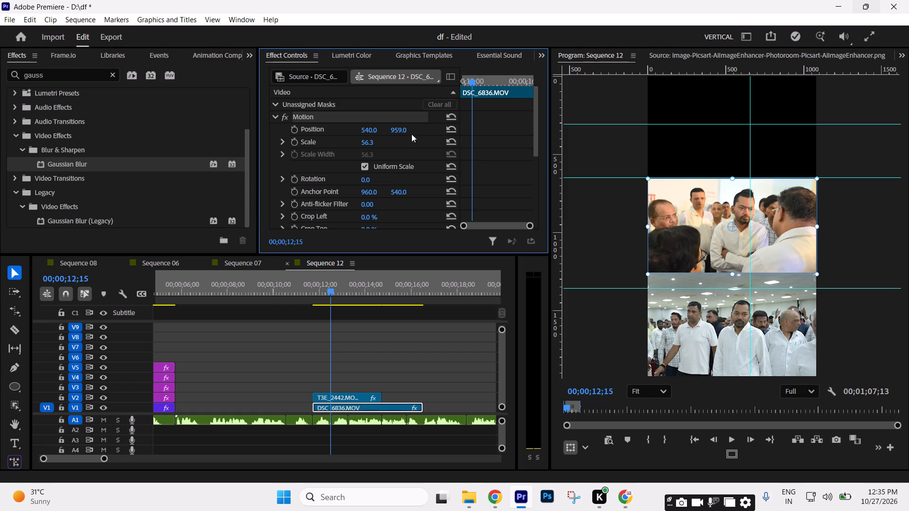
drag(398, 127, 51, 328)
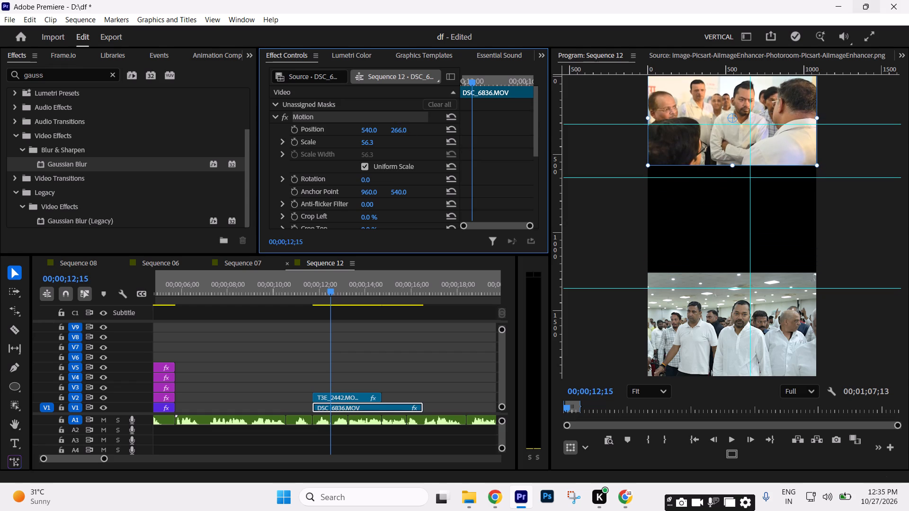
drag(51, 328, 36, 316)
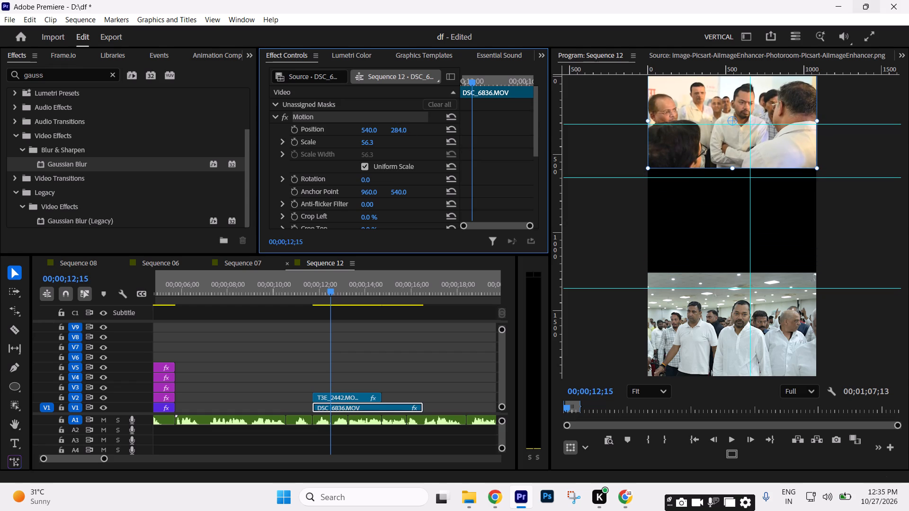
drag(36, 316, 33, 324)
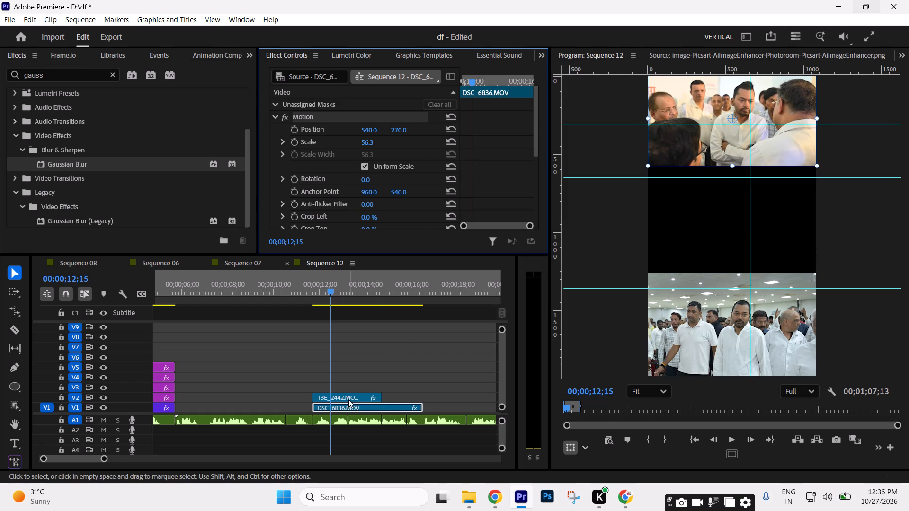
Enlarge T3E_2442.MOV to scale 49.1 and reposition it at 176, 1760 in the lower part of the frame.
click(348, 399)
click(367, 140)
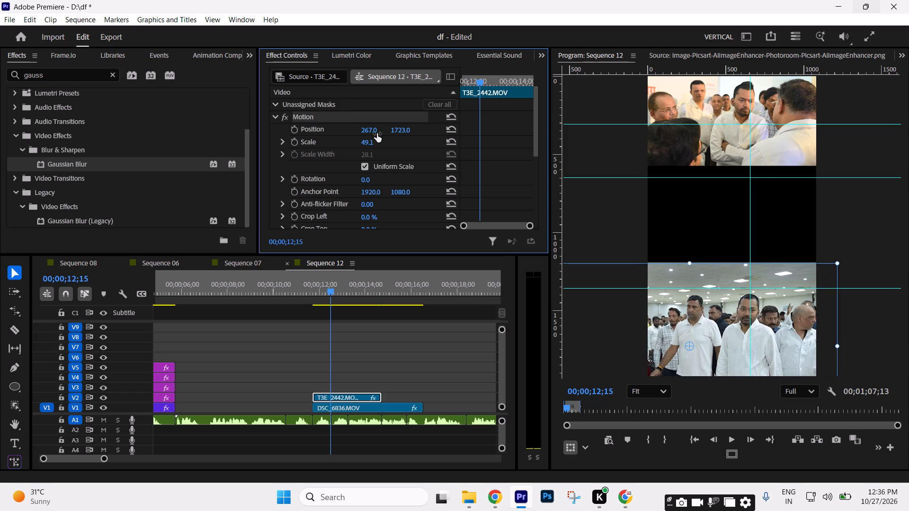
drag(371, 129, 318, 136)
drag(401, 133, 406, 106)
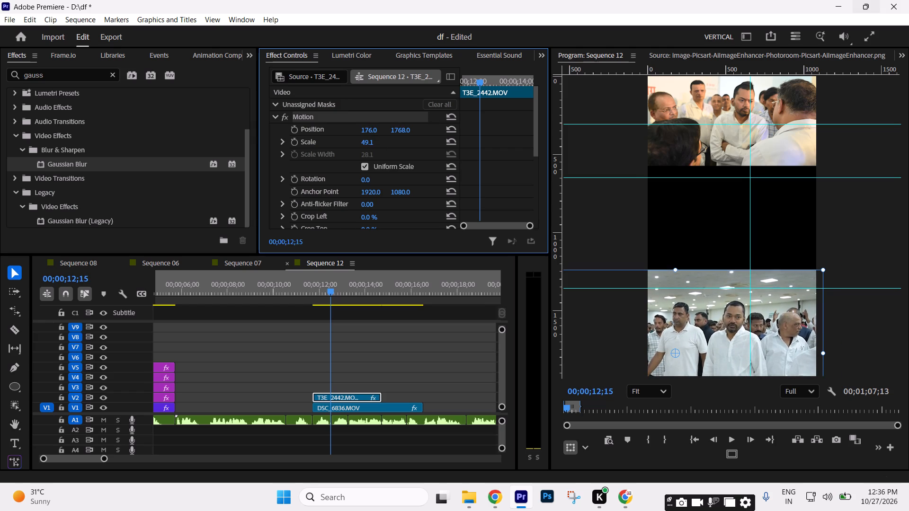
drag(406, 106, 405, 111)
Fine-tune the scale of DSC_6836.MOV so it just fills the width of the vertical frame.
click(342, 406)
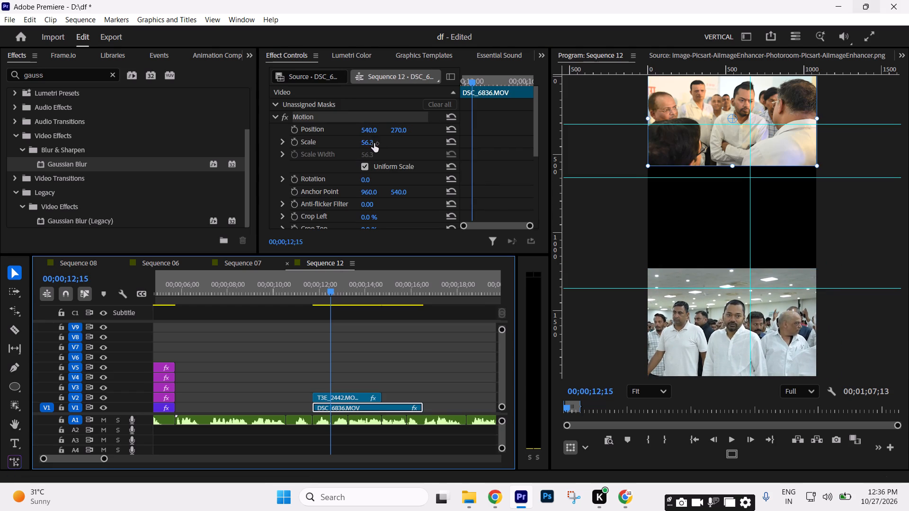
click(372, 142)
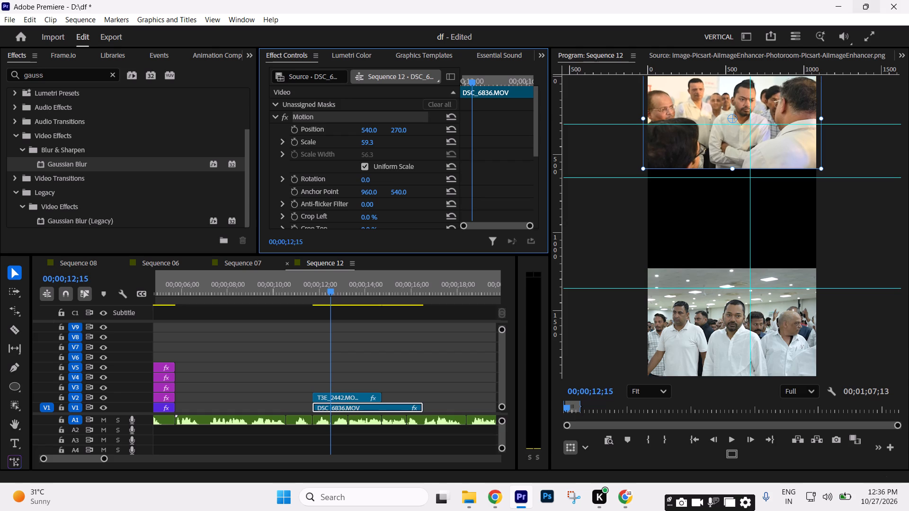
drag(827, 118, 827, 118)
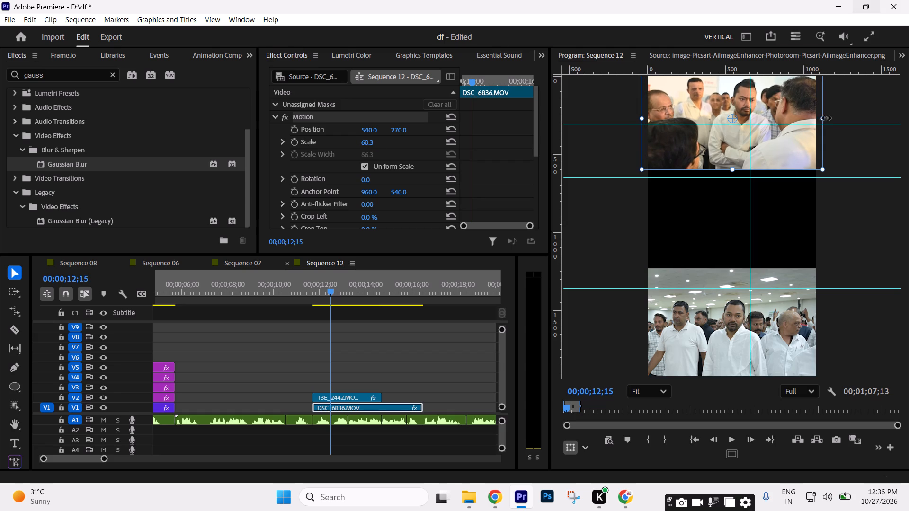
drag(827, 118, 817, 115)
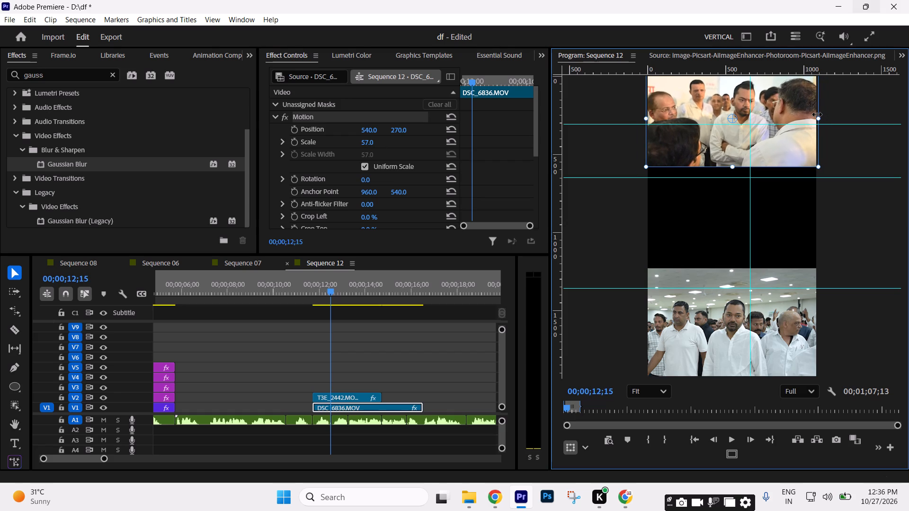
drag(817, 115, 809, 113)
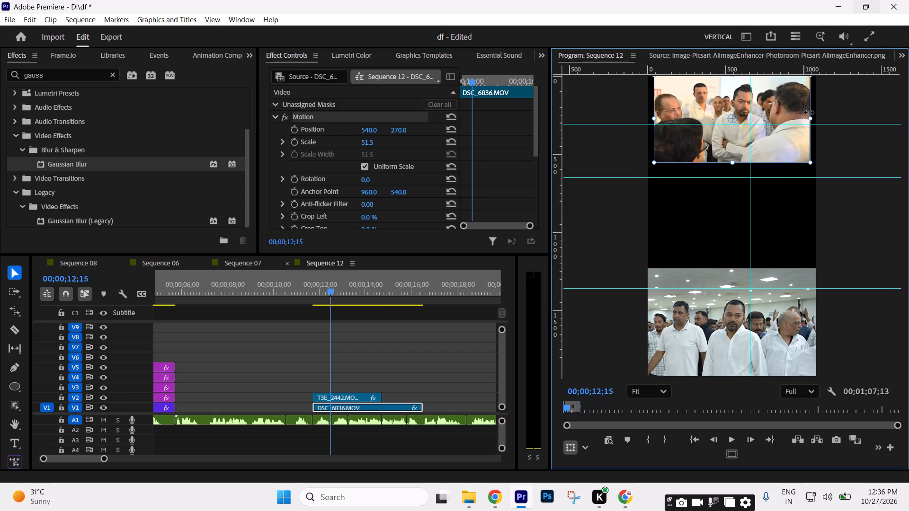
drag(809, 113, 817, 112)
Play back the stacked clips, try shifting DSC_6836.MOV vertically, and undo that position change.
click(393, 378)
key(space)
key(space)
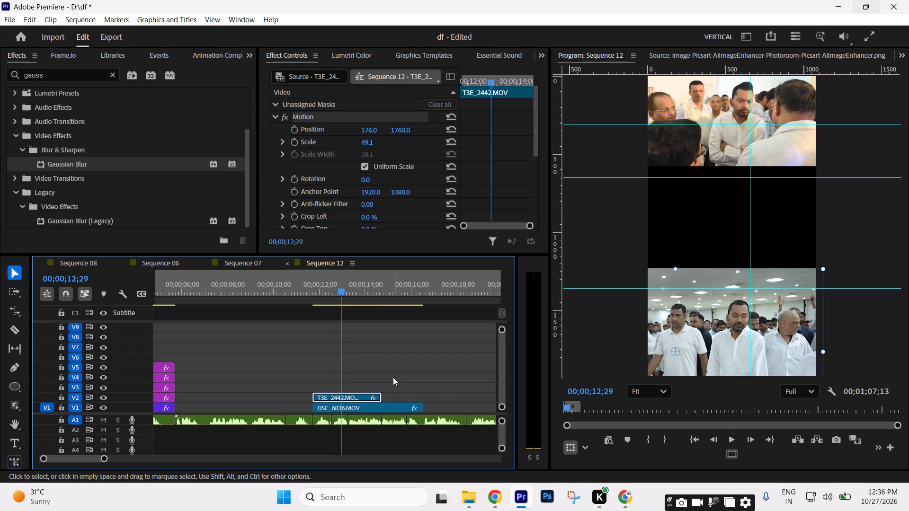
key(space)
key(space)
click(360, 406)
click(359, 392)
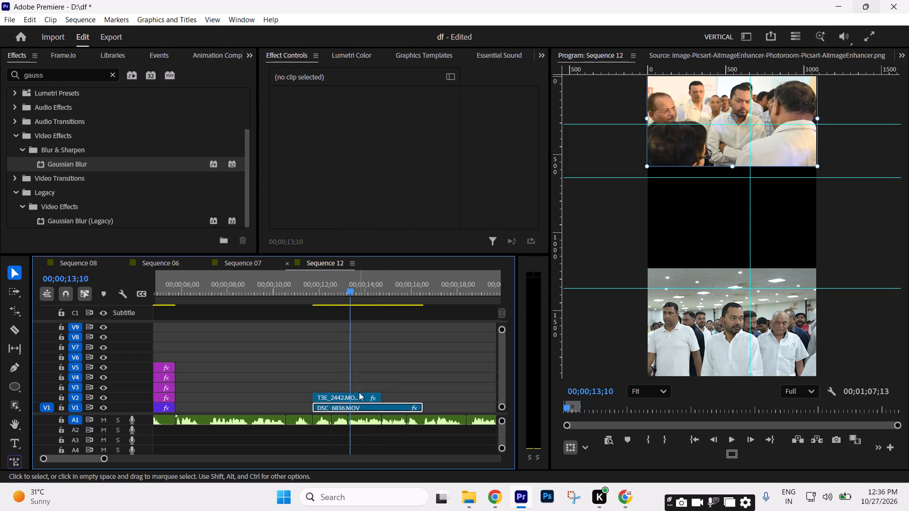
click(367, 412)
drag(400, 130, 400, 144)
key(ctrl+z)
Set the vertical position of T3E_2442.MOV to 1744 and crop its top by 11%.
click(348, 398)
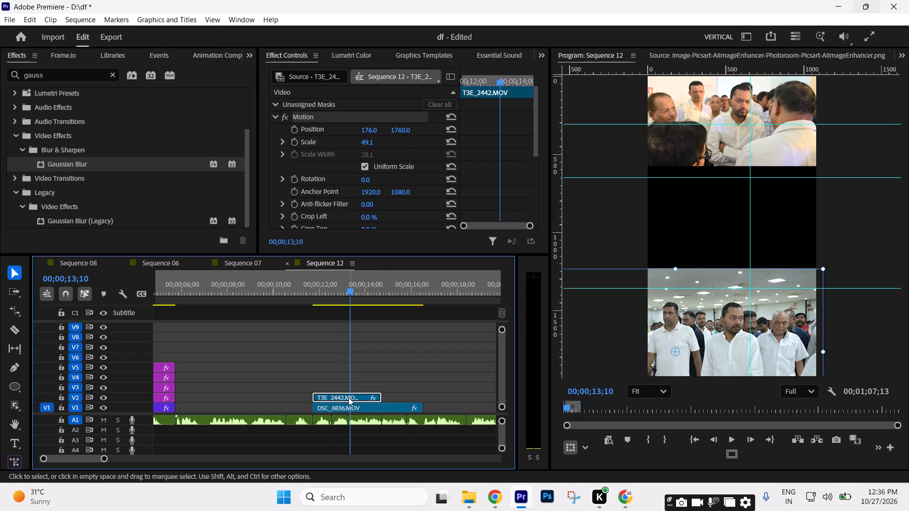
drag(401, 130, 402, 139)
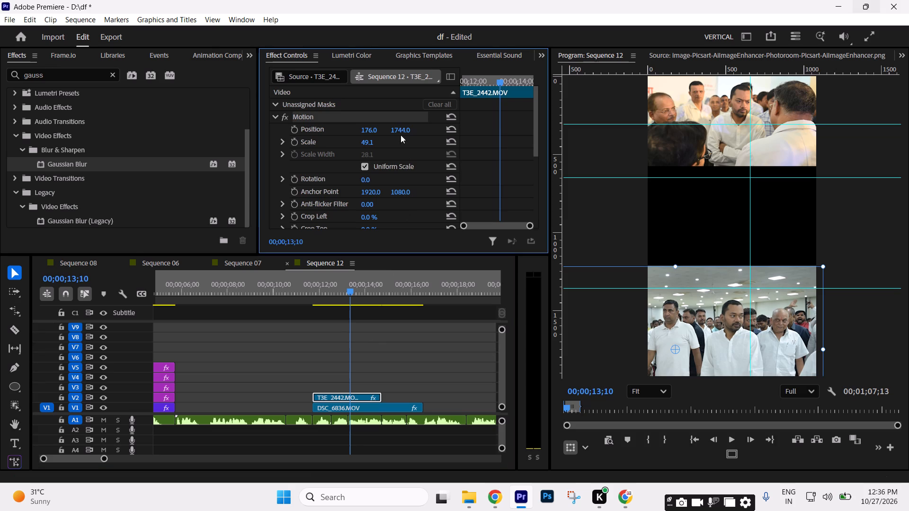
scroll(515, 164, down, 2)
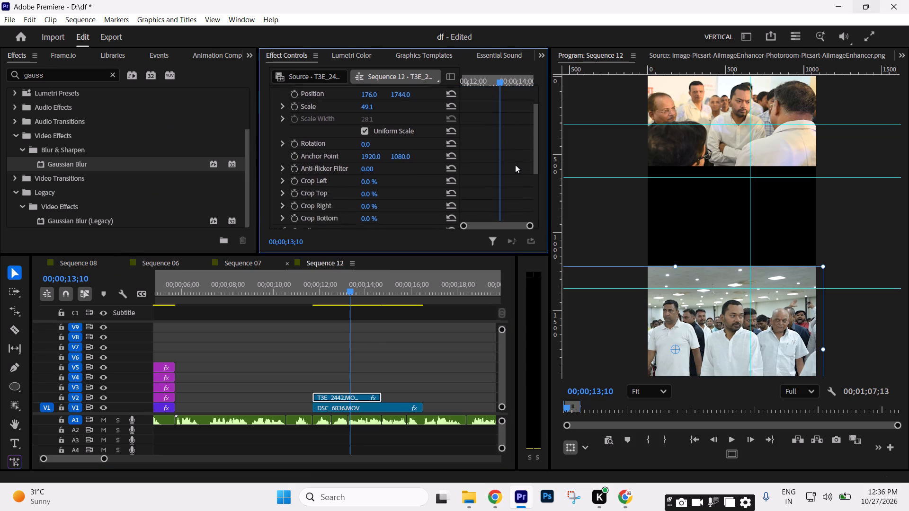
scroll(515, 165, down, 5)
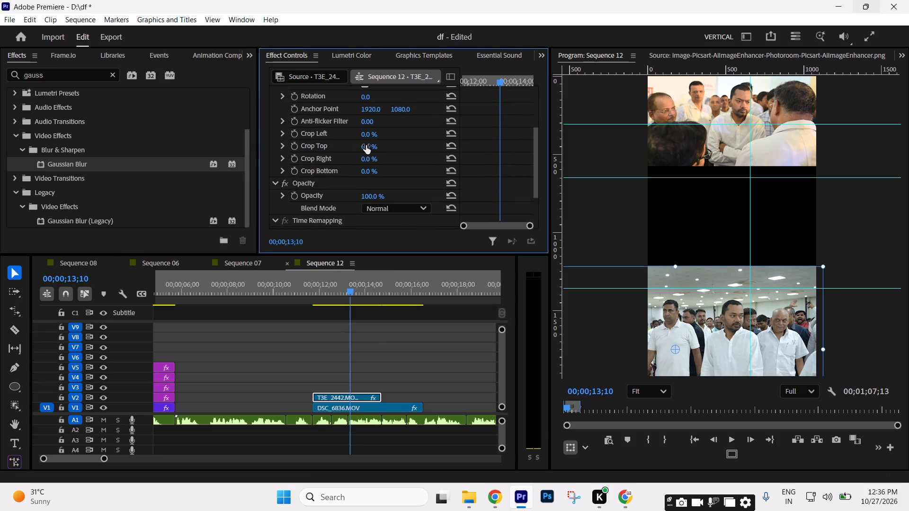
drag(366, 145, 372, 145)
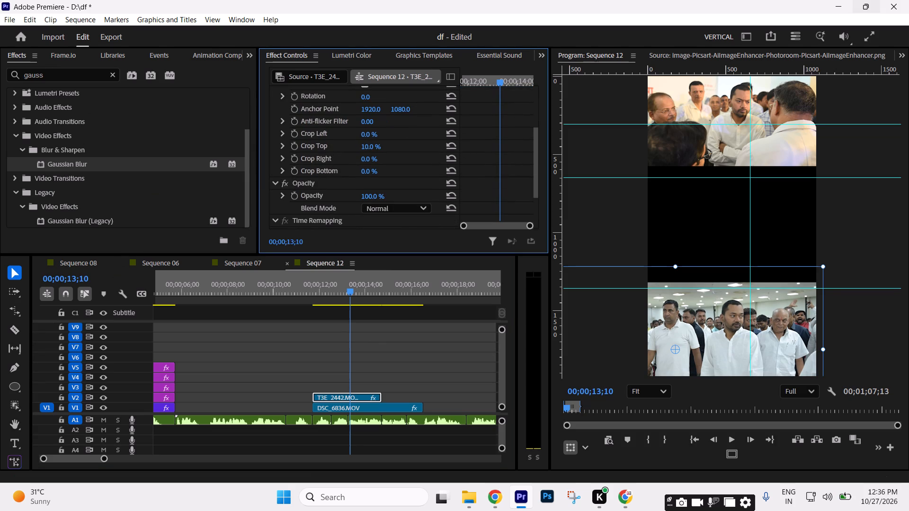
drag(372, 145, 373, 145)
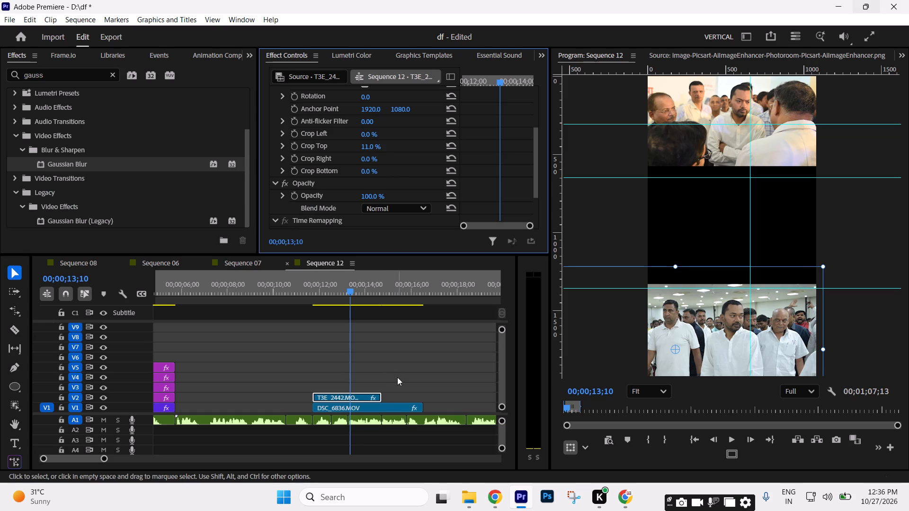
Play the segment and trim the end of DSC_6836.MOV on V1 to match the end of T3E_2442.MOV.
click(397, 377)
key(space)
key(space)
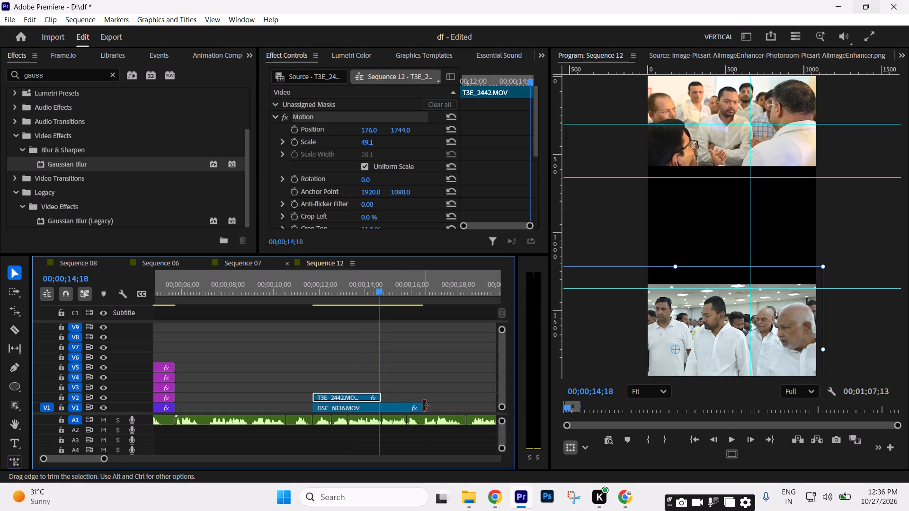
drag(424, 406, 385, 406)
Review the narration just past the stacked clips, the opening of the sequence, and the two-clip layout at 00;00;12;06.
click(397, 388)
key(space)
key(space)
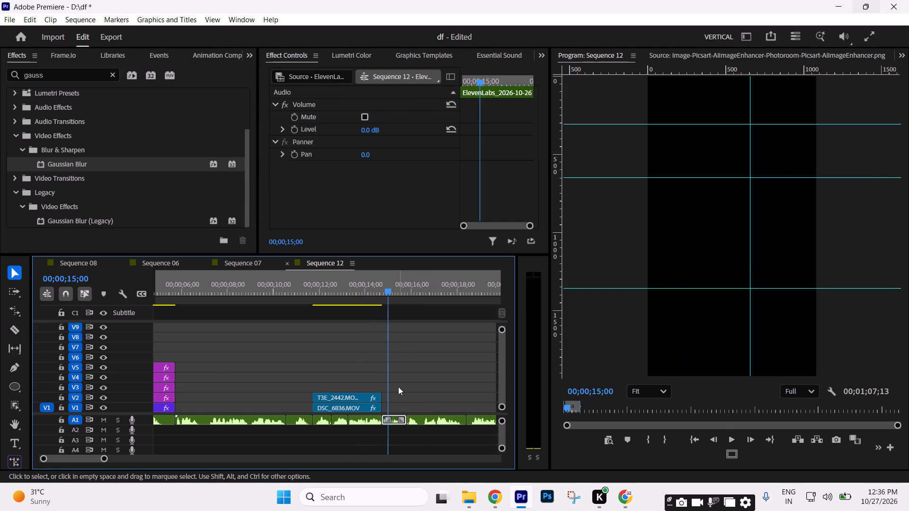
text(-)
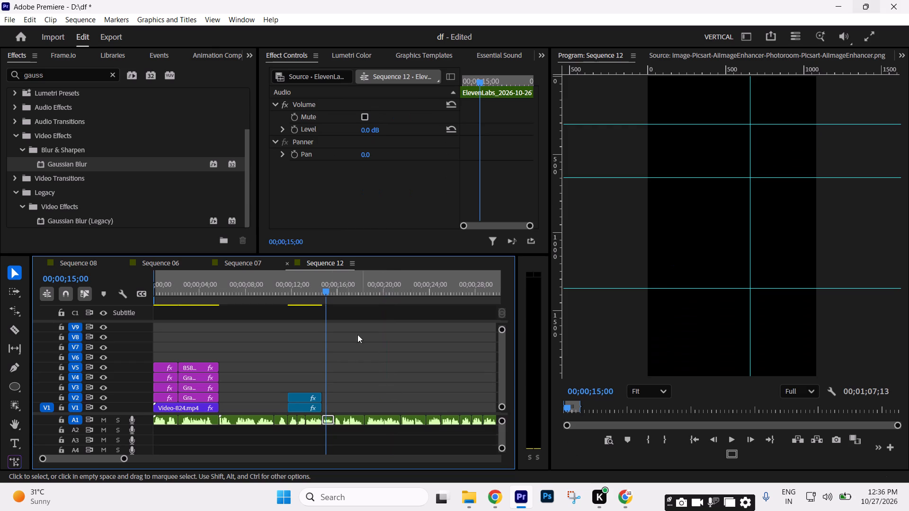
drag(298, 292, 141, 328)
key(space)
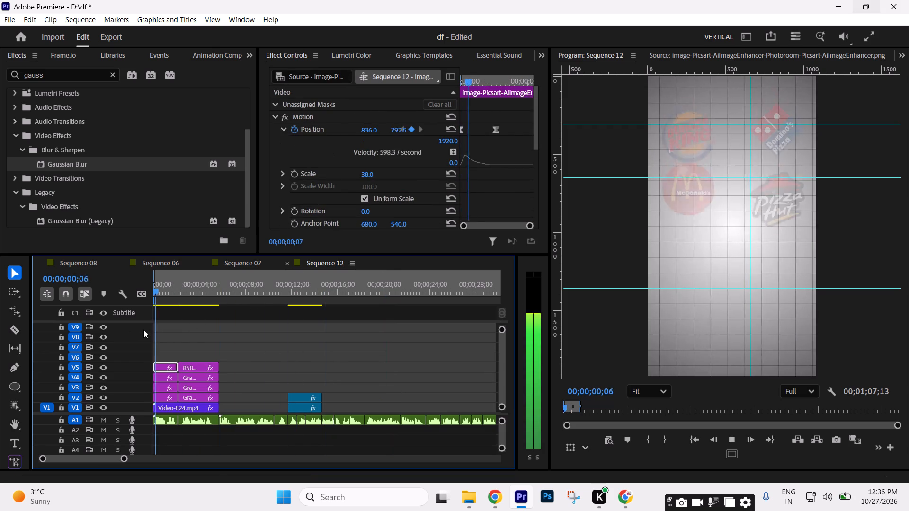
key(space)
drag(173, 292, 284, 301)
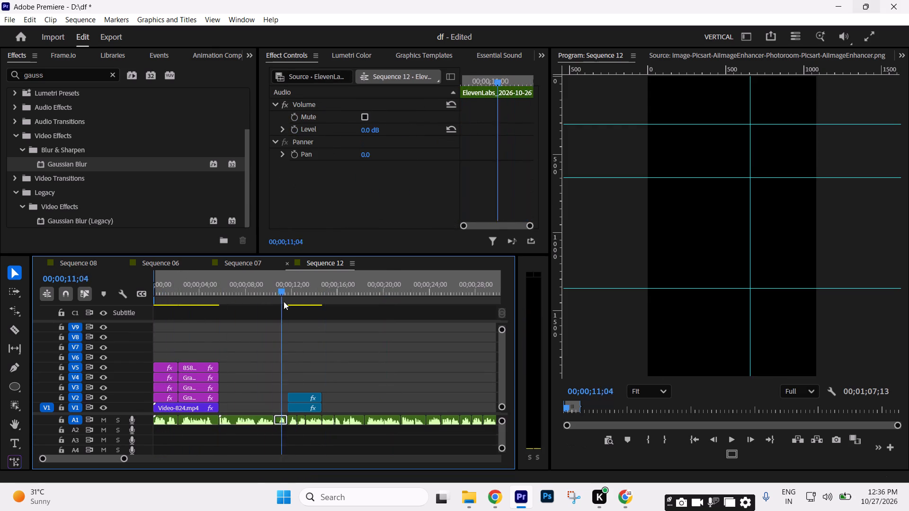
drag(284, 301, 295, 304)
Skim the spare footage on V1 of Sequence 12, from about 00;08;06;14 to DSC_6836.MOV near 00;14;02;18.
click(387, 356)
text(--)
key(minus)
key(minus)
key(minus)
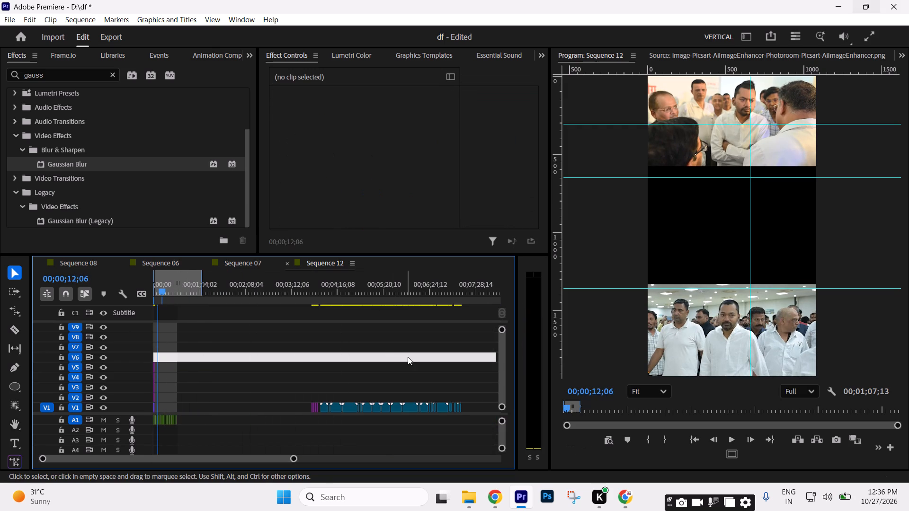
drag(320, 305, 326, 303)
drag(318, 295, 329, 297)
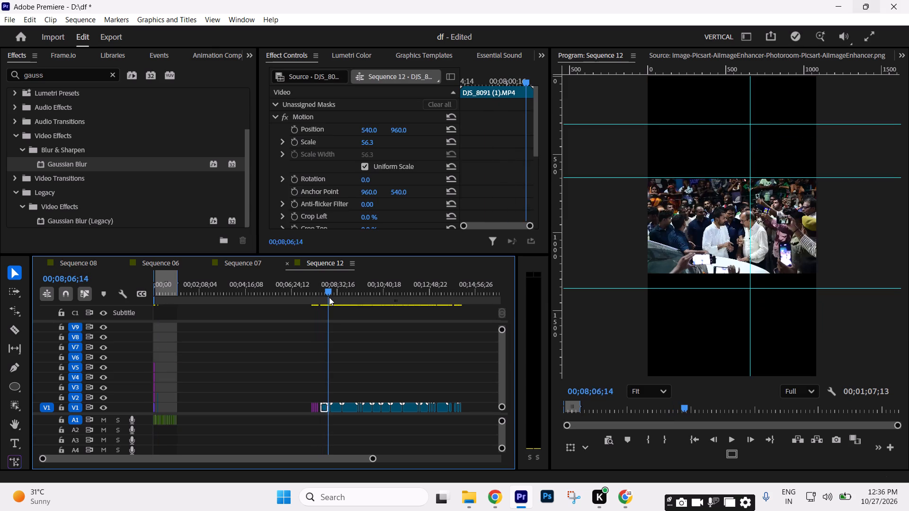
drag(329, 297, 381, 307)
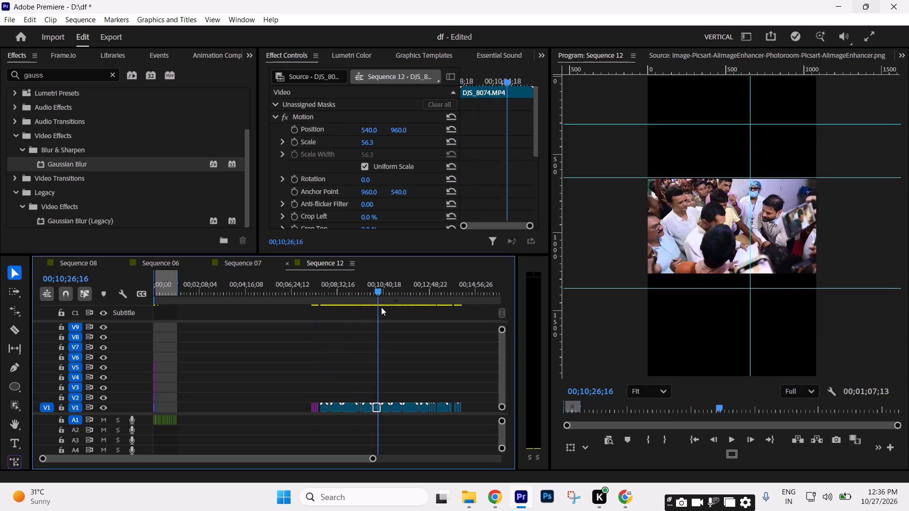
drag(381, 307, 457, 308)
Examine the older layered edit with the old TV effect overlays around 00;21;06;09 to 00;21;30;24 in Sequence 12.
key(minus)
key(minus)
key(minus)
click(383, 301)
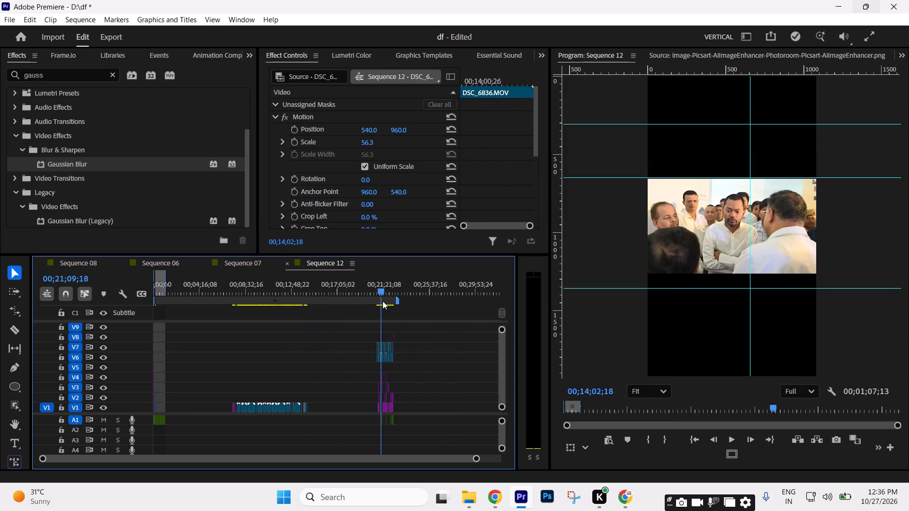
text(===)
key(equal)
key(equal)
text(--)
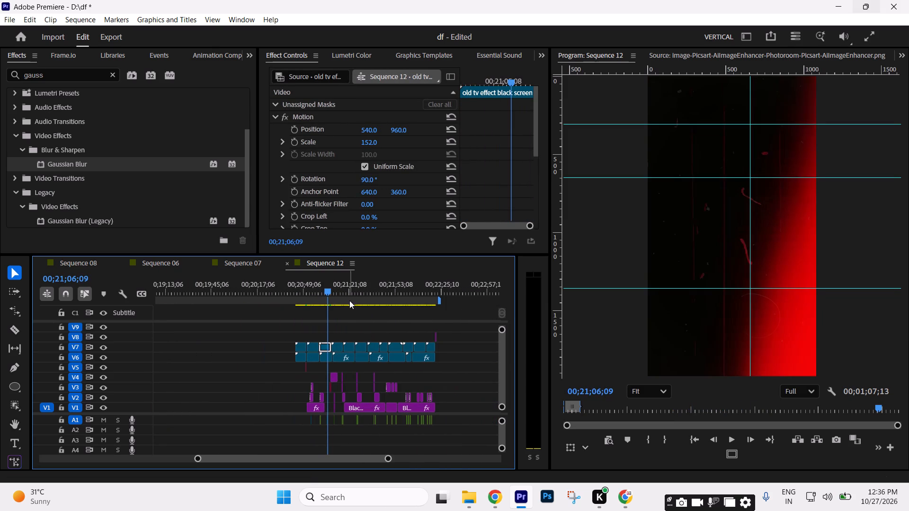
drag(348, 299, 364, 300)
drag(472, 389, 473, 423)
key(minus)
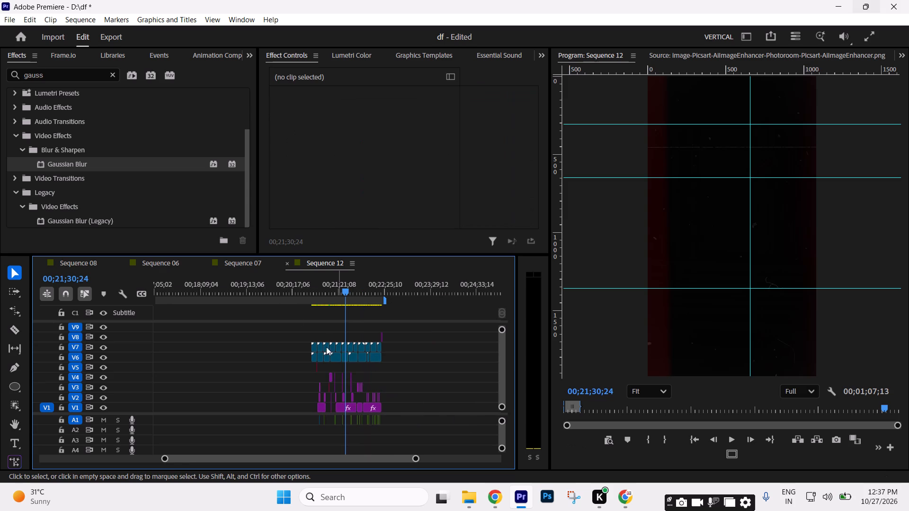
Check Sequence 07, and look through the finished edit in Sequence 06 around 00;01;50;26 to 00;01;52;14.
click(240, 262)
key(minus)
click(152, 261)
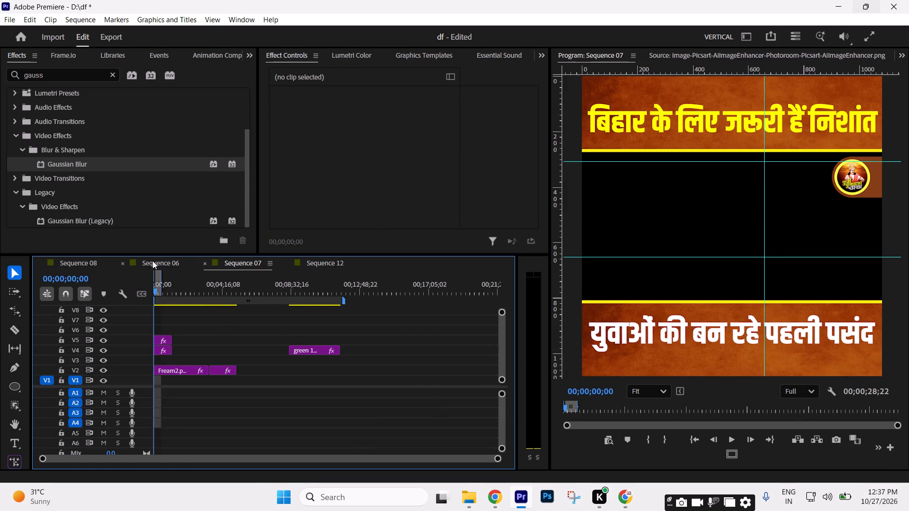
drag(427, 291, 443, 293)
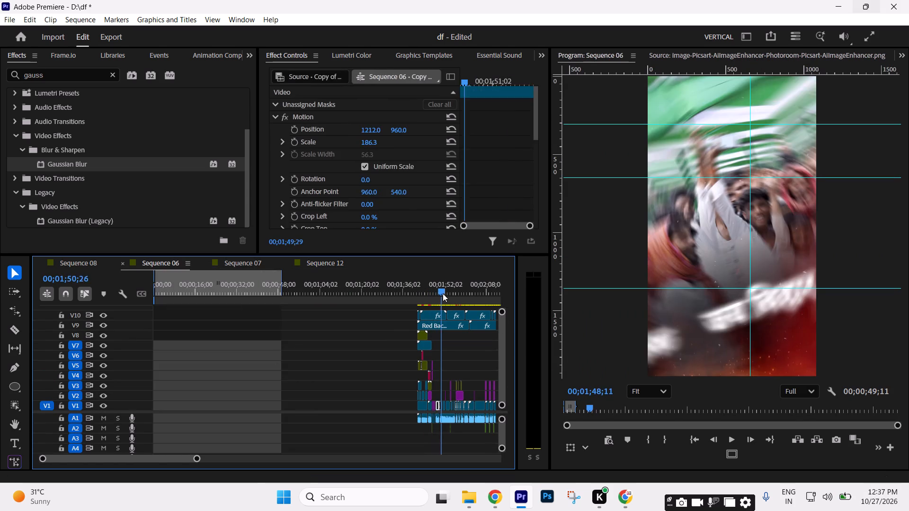
drag(443, 293, 446, 294)
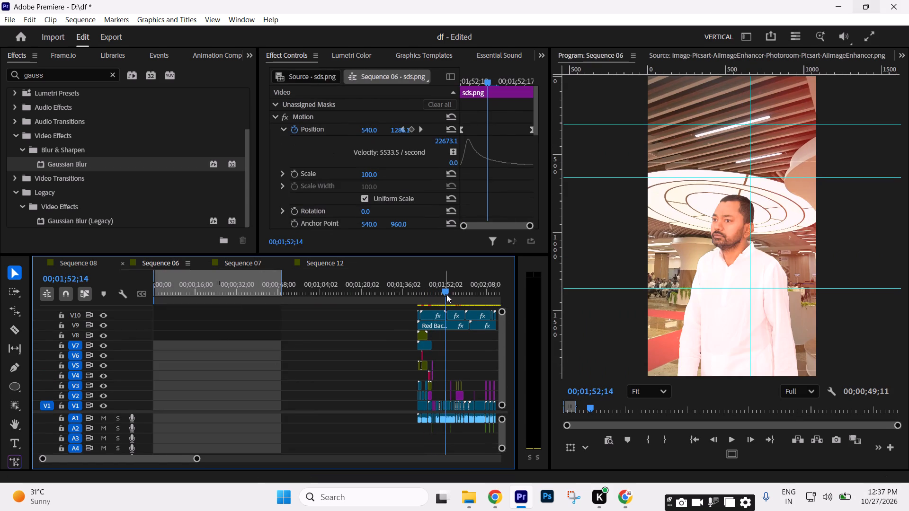